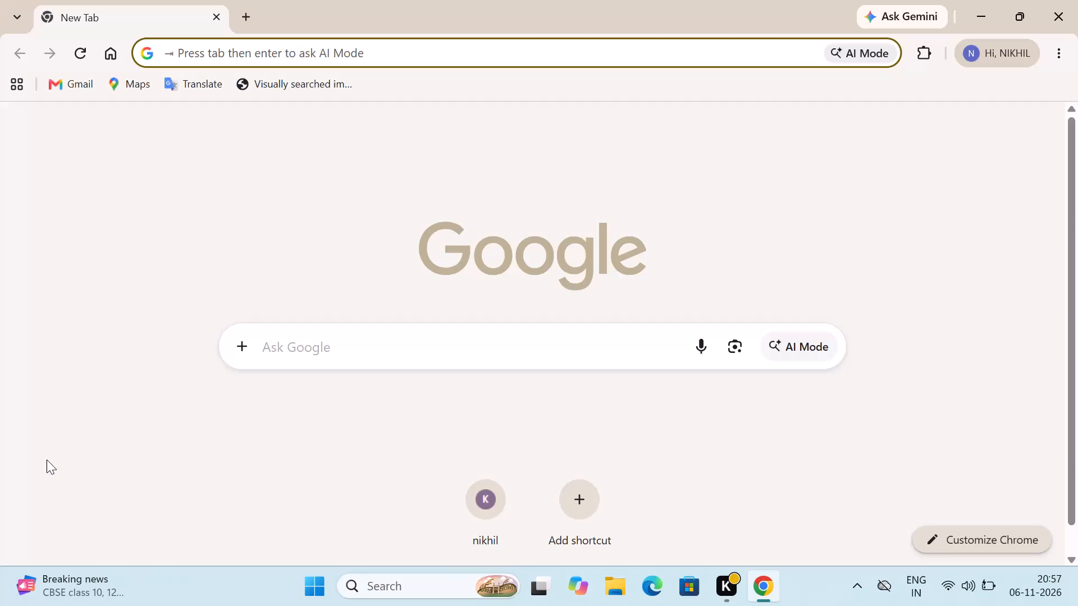
Open the Shopify admin stores page for the BIZORA ORGANIC store.
{"action": "left_click", "coordinate": [354, 52]}
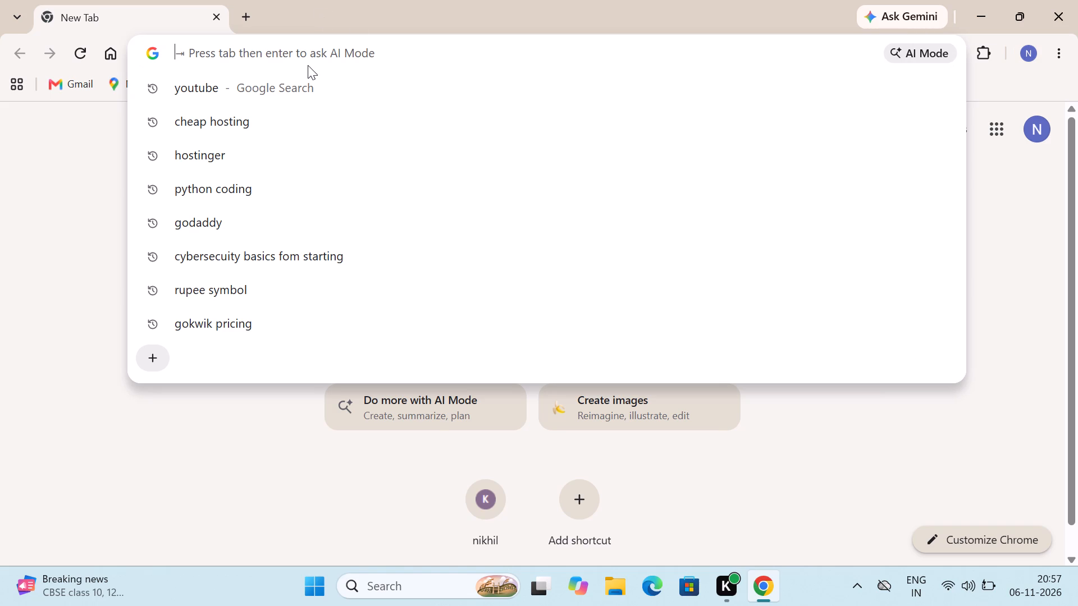
{"action": "left_click", "coordinate": [337, 48]}
{"action": "type", "text": "shopi"}
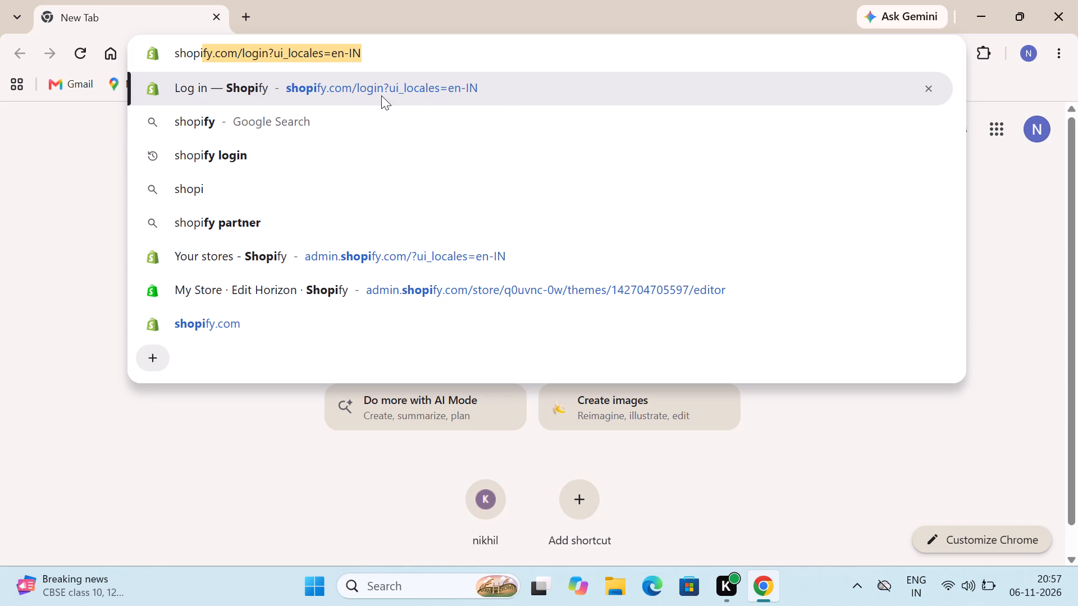
{"action": "left_click", "coordinate": [344, 258]}
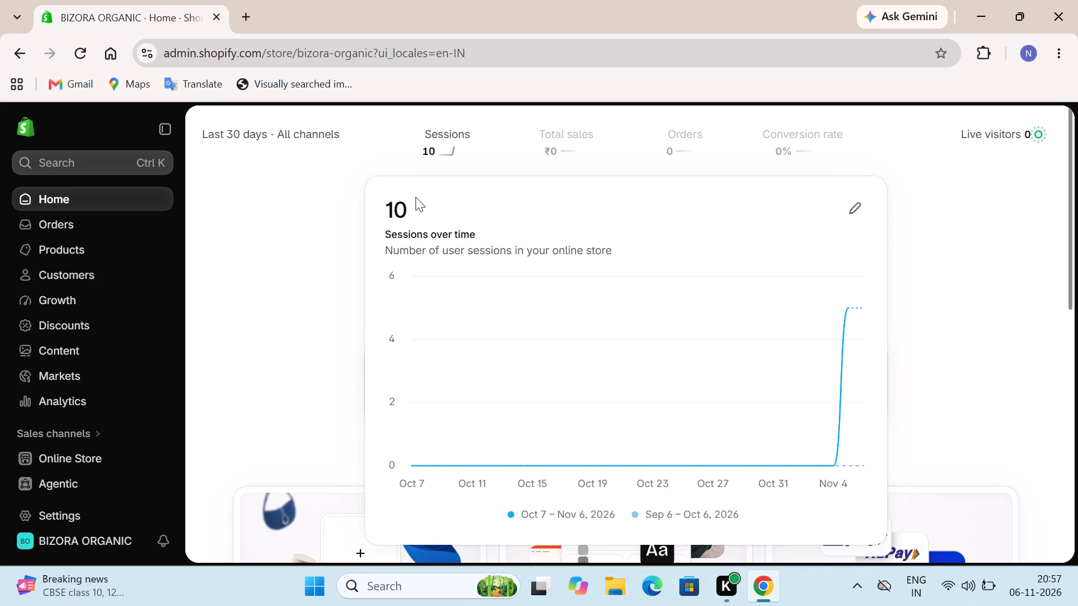
Examine the setup task cards on the store's home page.
{"action": "left_click", "coordinate": [250, 279]}
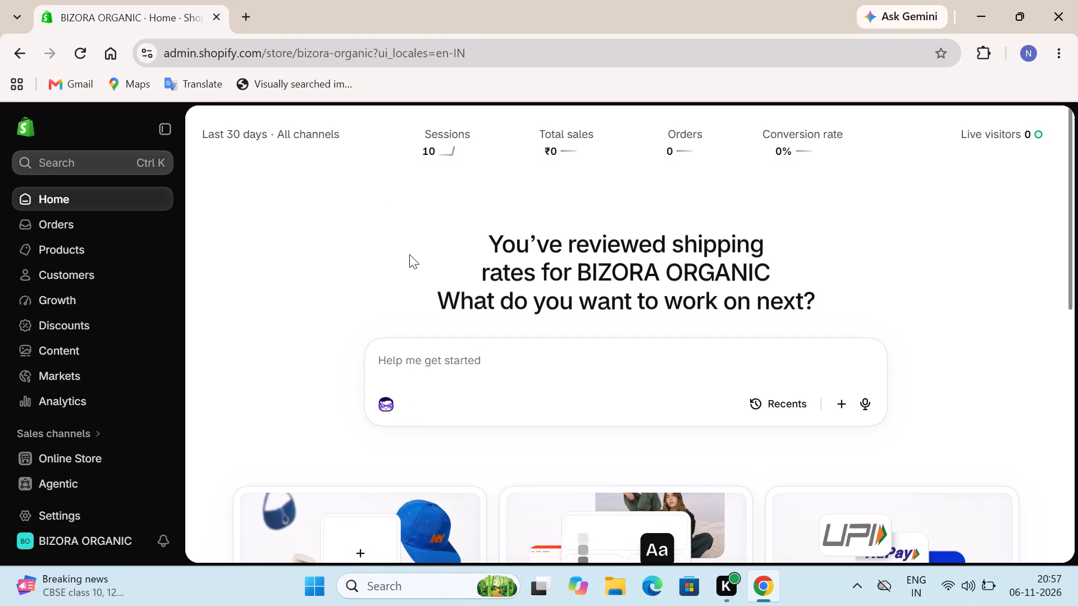
{"action": "scroll", "coordinate": [409, 254], "scroll_direction": "down", "scroll_amount": 5}
{"action": "scroll", "coordinate": [409, 254], "scroll_direction": "up", "scroll_amount": 3}
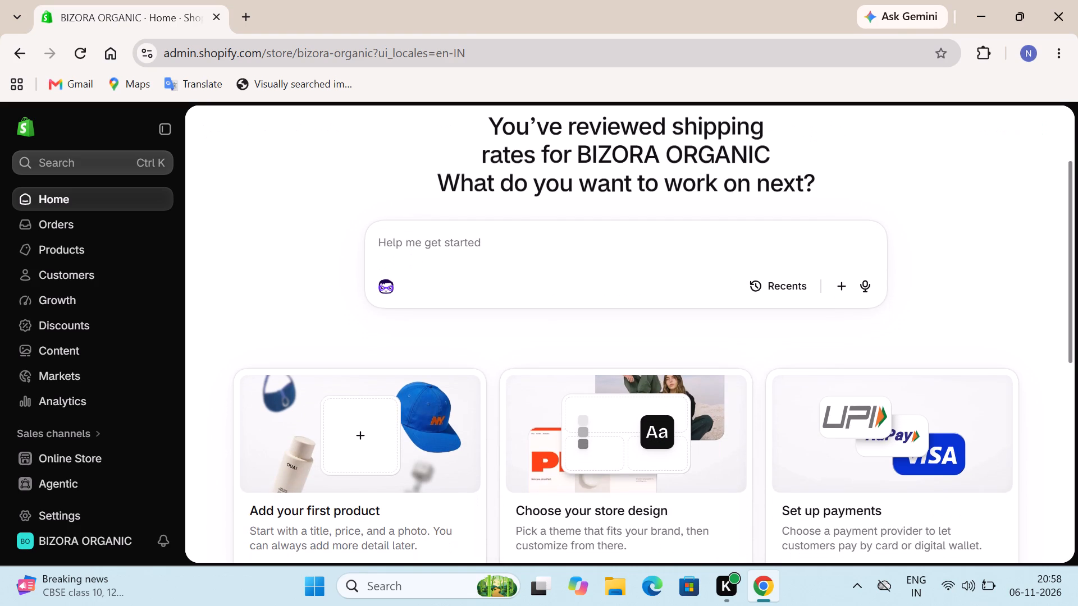
{"action": "scroll", "coordinate": [409, 254], "scroll_direction": "up", "scroll_amount": 2}
{"action": "scroll", "coordinate": [328, 320], "scroll_direction": "up", "scroll_amount": 1}
{"action": "scroll", "coordinate": [328, 320], "scroll_direction": "down", "scroll_amount": 2}
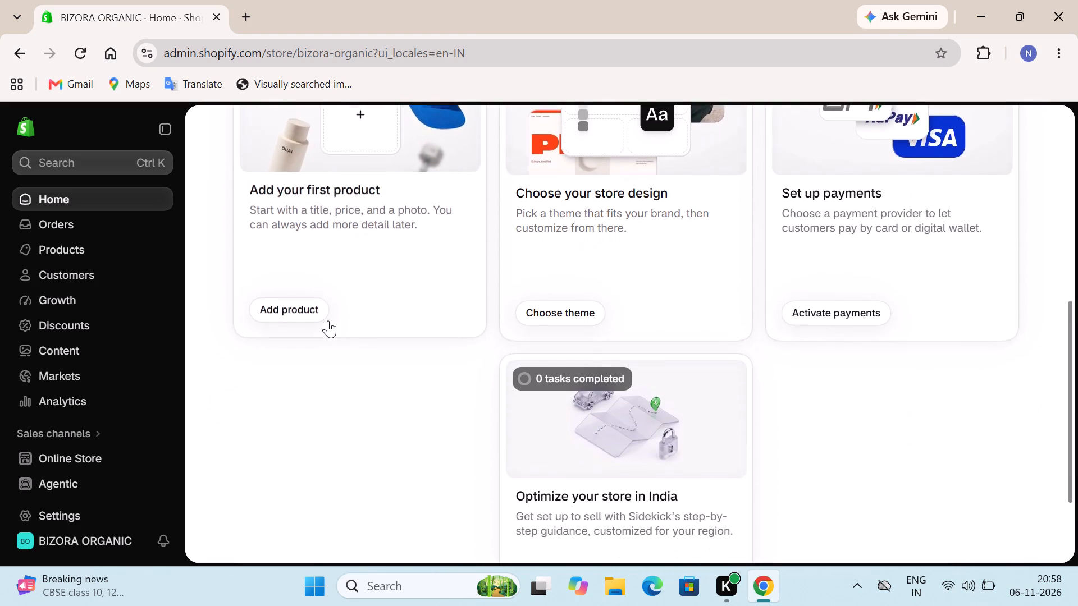
{"action": "scroll", "coordinate": [328, 320], "scroll_direction": "up", "scroll_amount": 2}
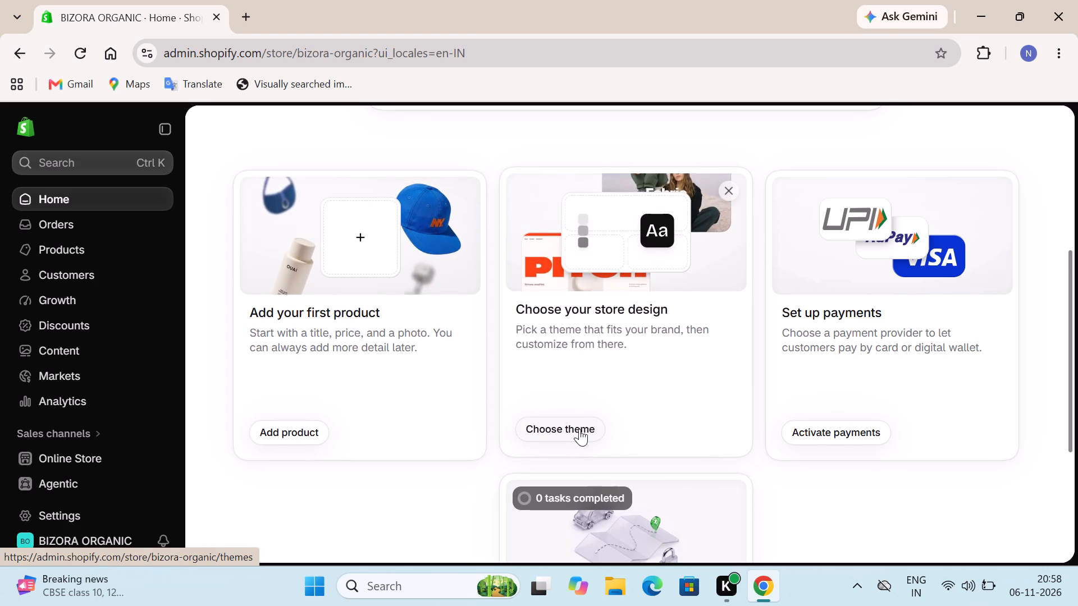
Dismiss the "Choose your store design" card, giving "I've already done this" as the reason.
{"action": "scroll", "coordinate": [579, 429], "scroll_direction": "down", "scroll_amount": 1}
{"action": "left_click", "coordinate": [730, 154]}
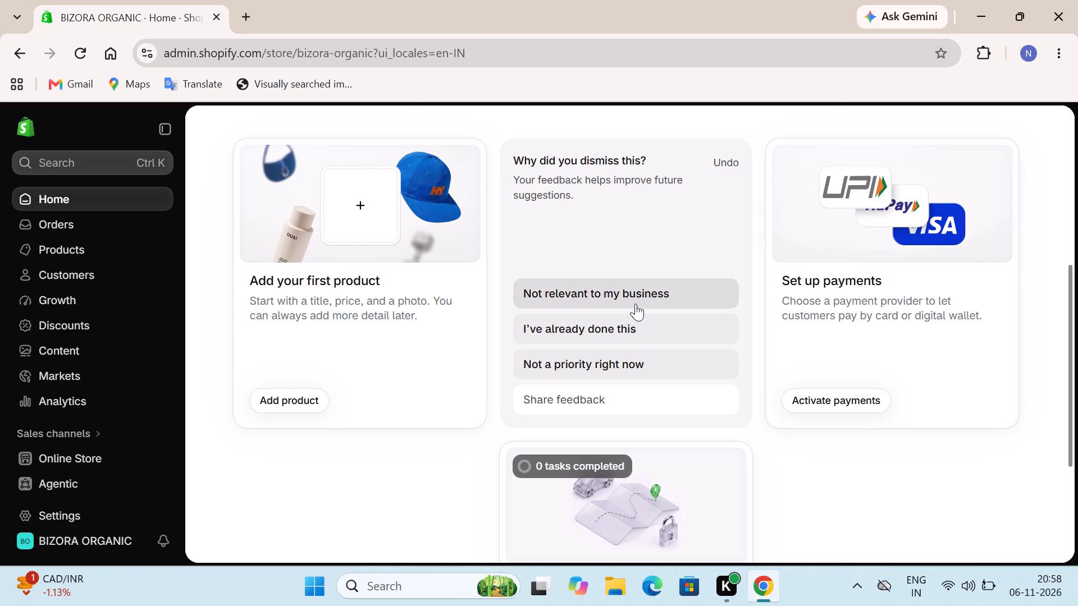
{"action": "left_click", "coordinate": [654, 333]}
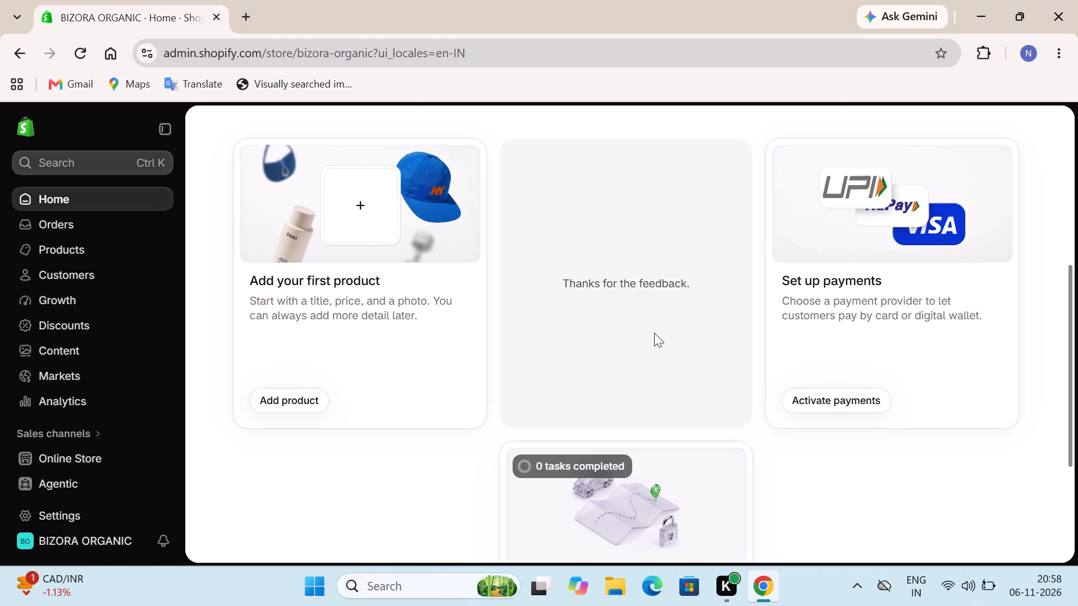
Open the payment settings from the "Set up payments" card to activate payments.
{"action": "left_click", "coordinate": [835, 393]}
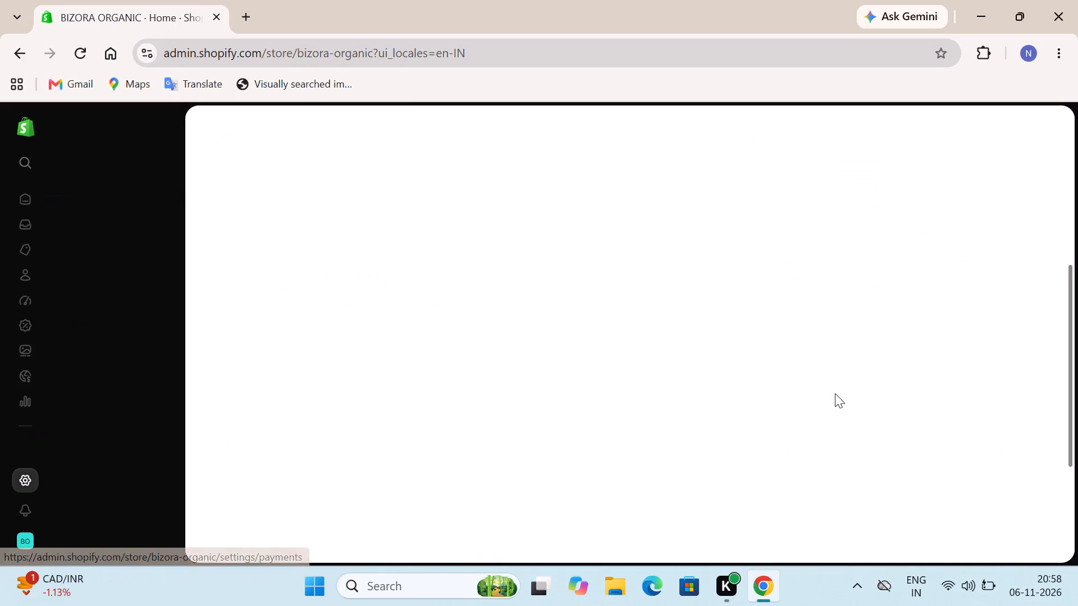
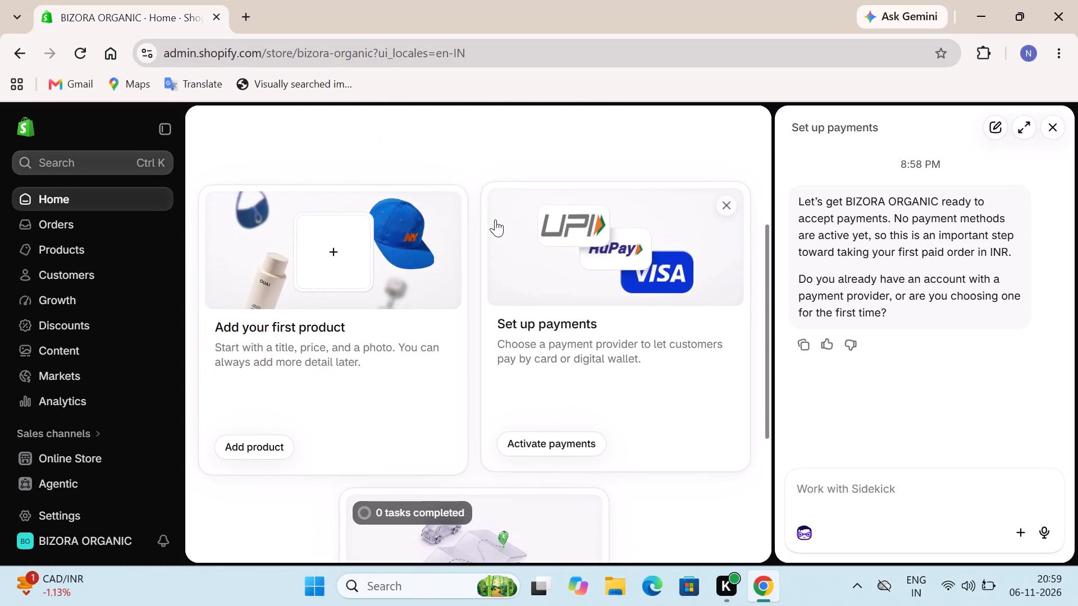
Examine the sales overview and remaining setup task cards on the store's home page.
{"action": "scroll", "coordinate": [495, 219], "scroll_direction": "right", "scroll_amount": 1}
{"action": "scroll", "coordinate": [495, 219], "scroll_direction": "up", "scroll_amount": 2}
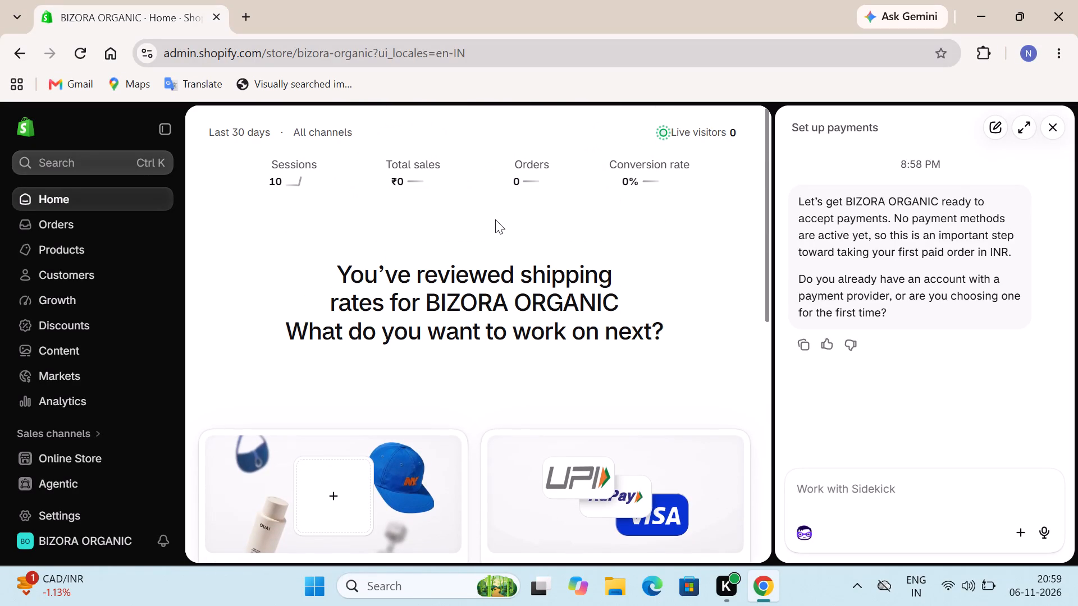
{"action": "scroll", "coordinate": [495, 219], "scroll_direction": "down", "scroll_amount": 3}
{"action": "scroll", "coordinate": [531, 406], "scroll_direction": "down", "scroll_amount": 2}
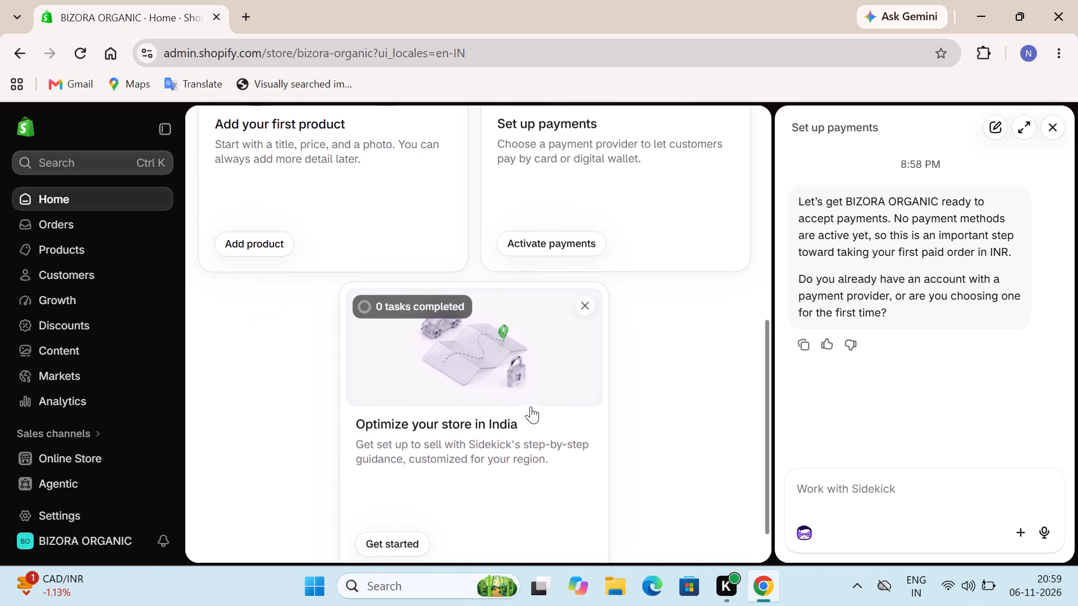
{"action": "scroll", "coordinate": [531, 406], "scroll_direction": "up", "scroll_amount": 6}
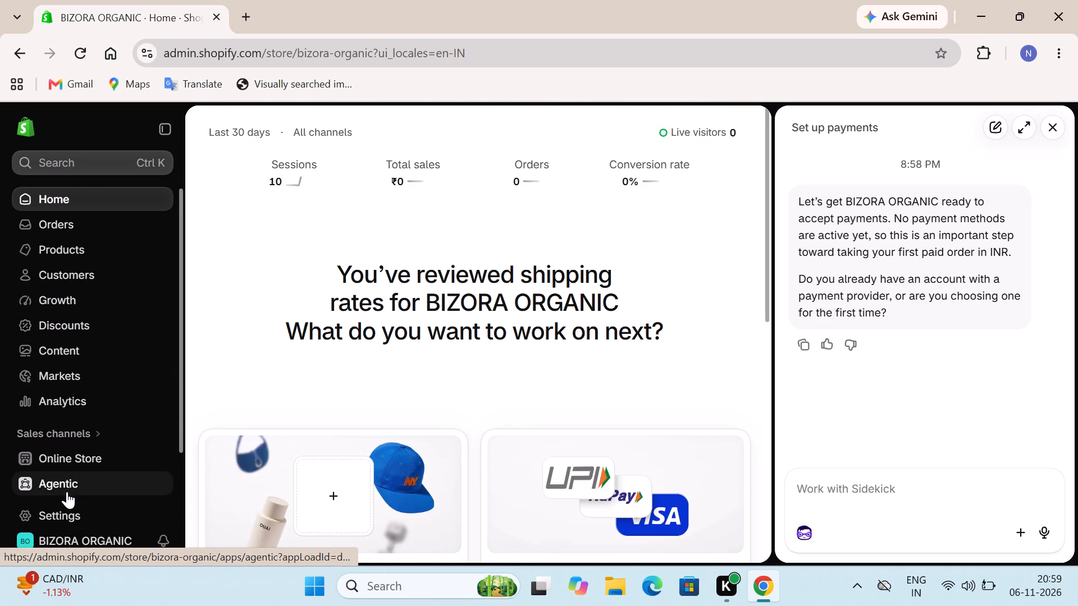
Open the Online Store themes page and close the "Set up payments" Sidekick chat.
{"action": "scroll", "coordinate": [67, 492], "scroll_direction": "down", "scroll_amount": 2}
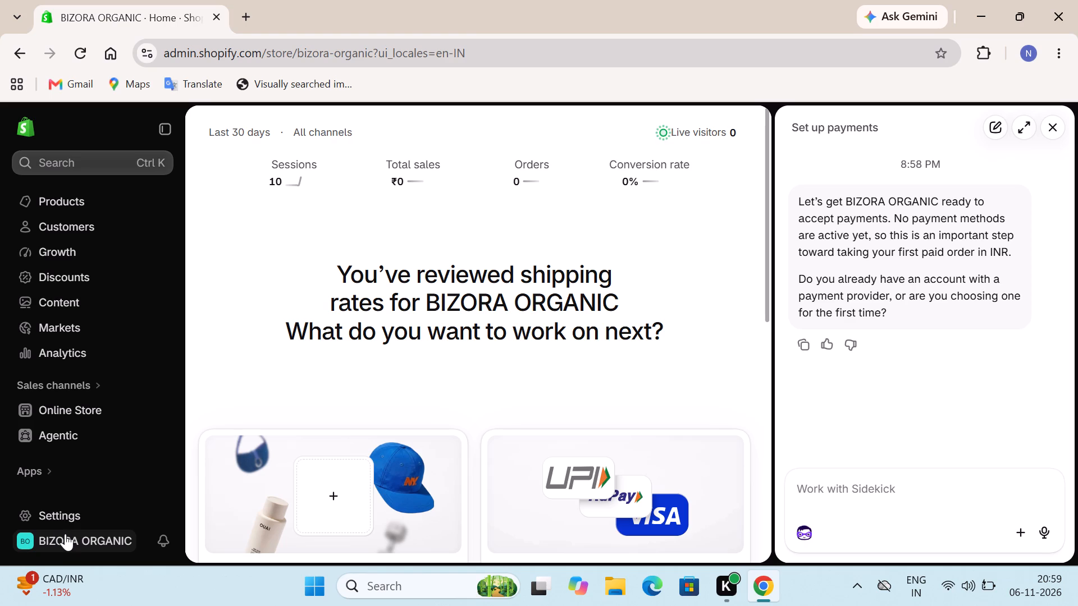
{"action": "left_click", "coordinate": [57, 415]}
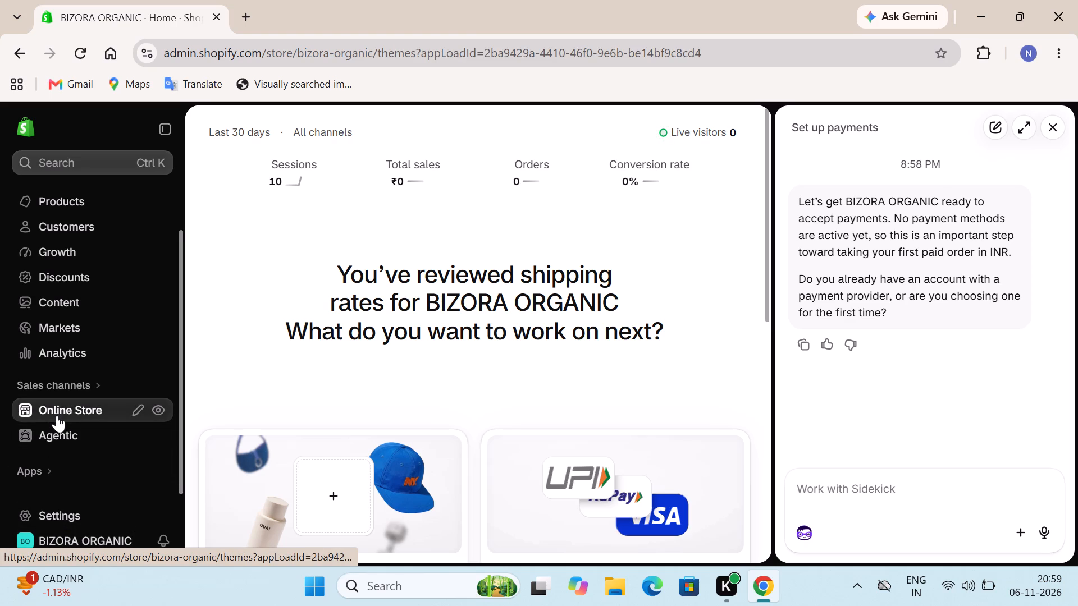
{"action": "left_click", "coordinate": [1058, 121]}
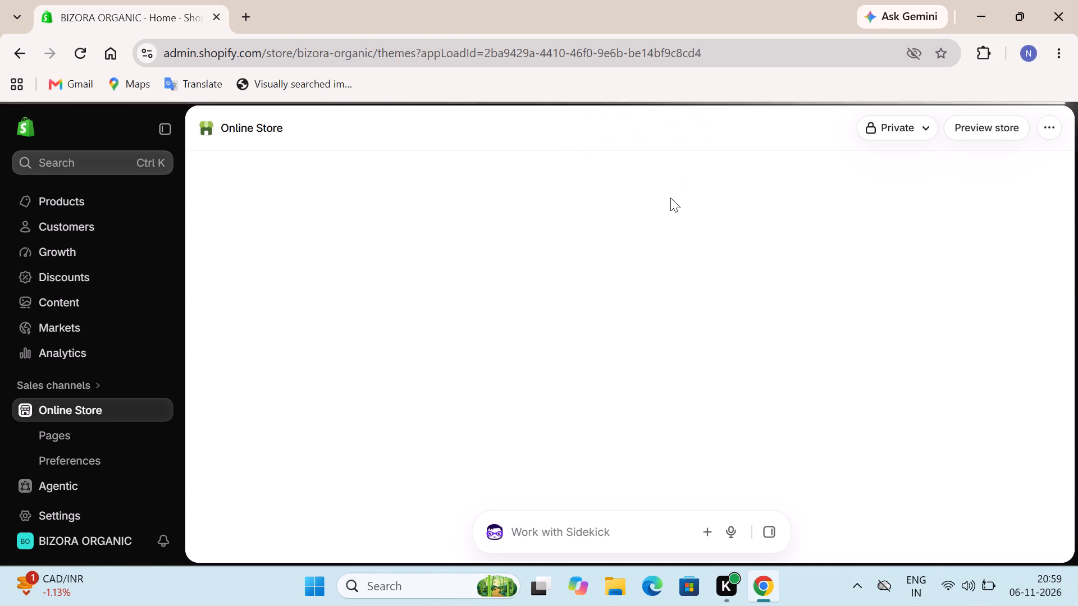
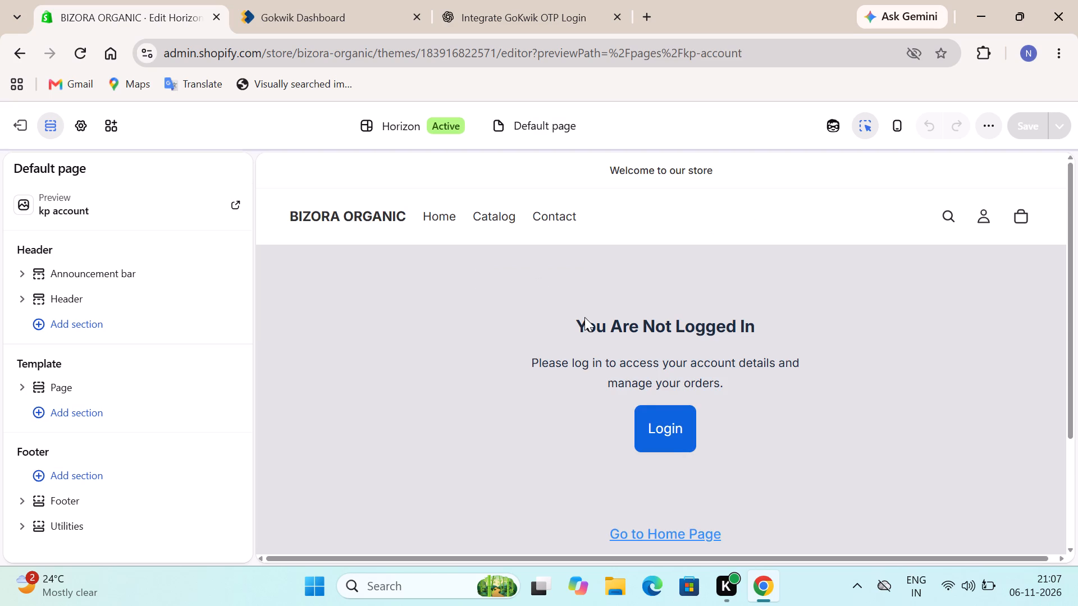
Check the Login button on the kp account page and the header's account icon sign-in popup in the theme preview.
{"action": "left_click", "coordinate": [677, 447]}
{"action": "left_click", "coordinate": [990, 215]}
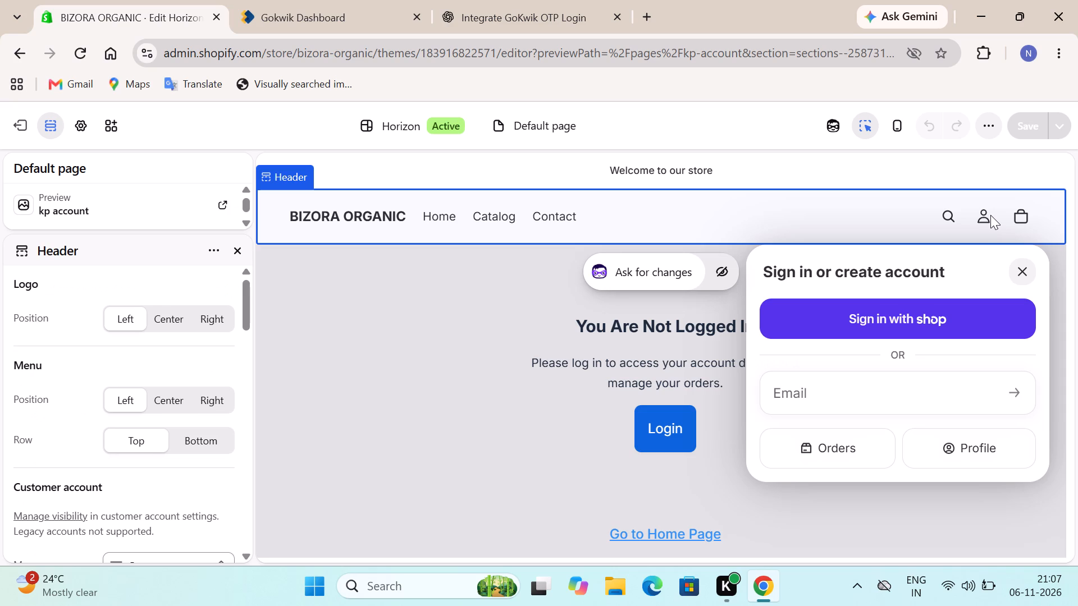
{"action": "left_click", "coordinate": [233, 261]}
{"action": "left_click", "coordinate": [237, 251]}
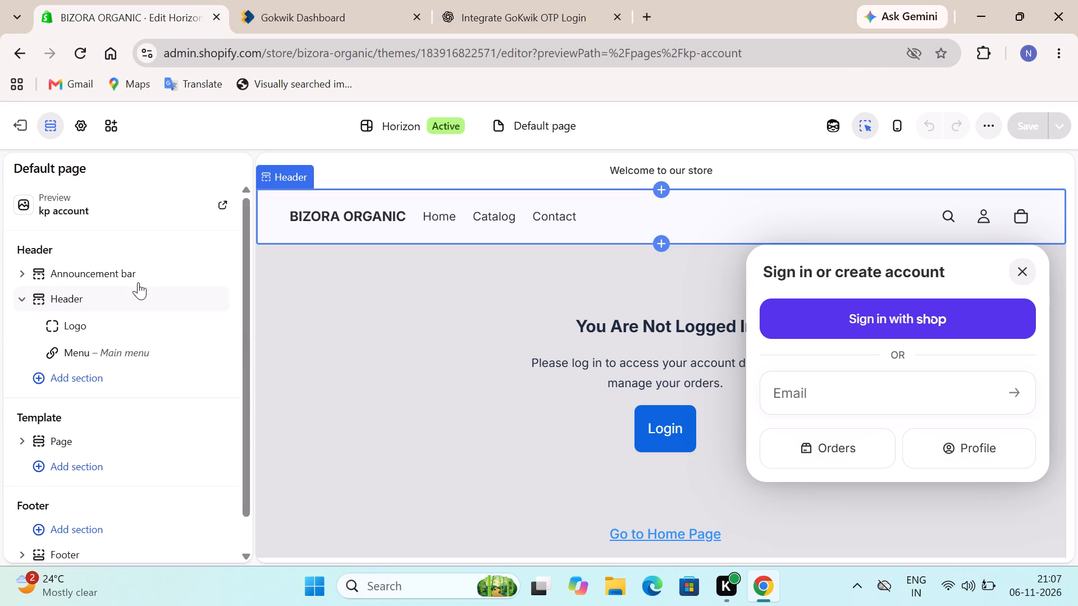
{"action": "scroll", "coordinate": [138, 282], "scroll_direction": "down", "scroll_amount": 2}
{"action": "scroll", "coordinate": [138, 282], "scroll_direction": "up", "scroll_amount": 2}
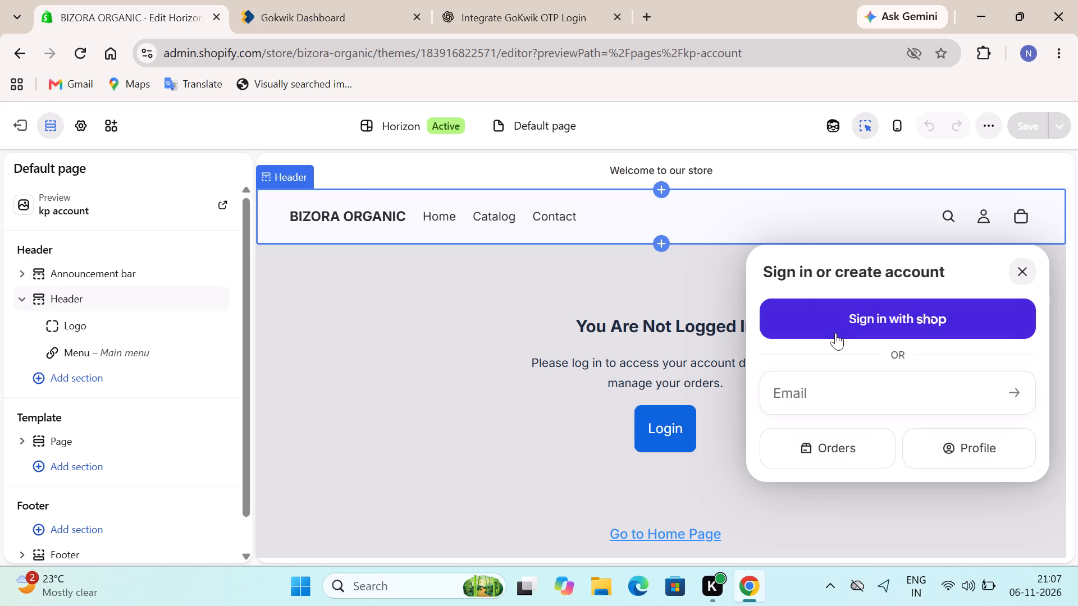
Switch the theme editor from the default page template to Checkout and customer accounts.
{"action": "left_click", "coordinate": [538, 132]}
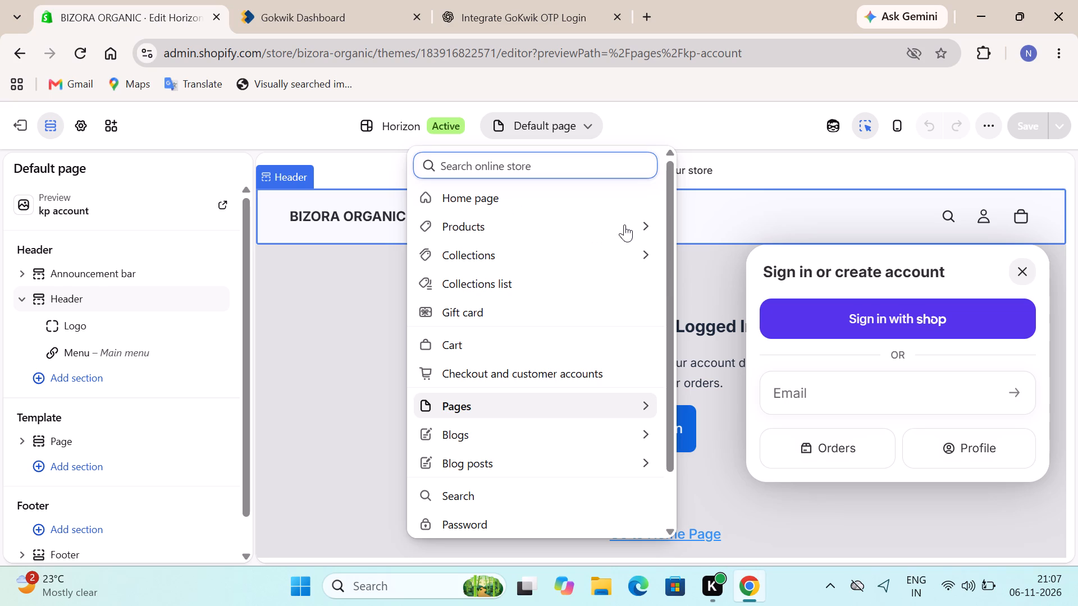
{"action": "left_click", "coordinate": [485, 370]}
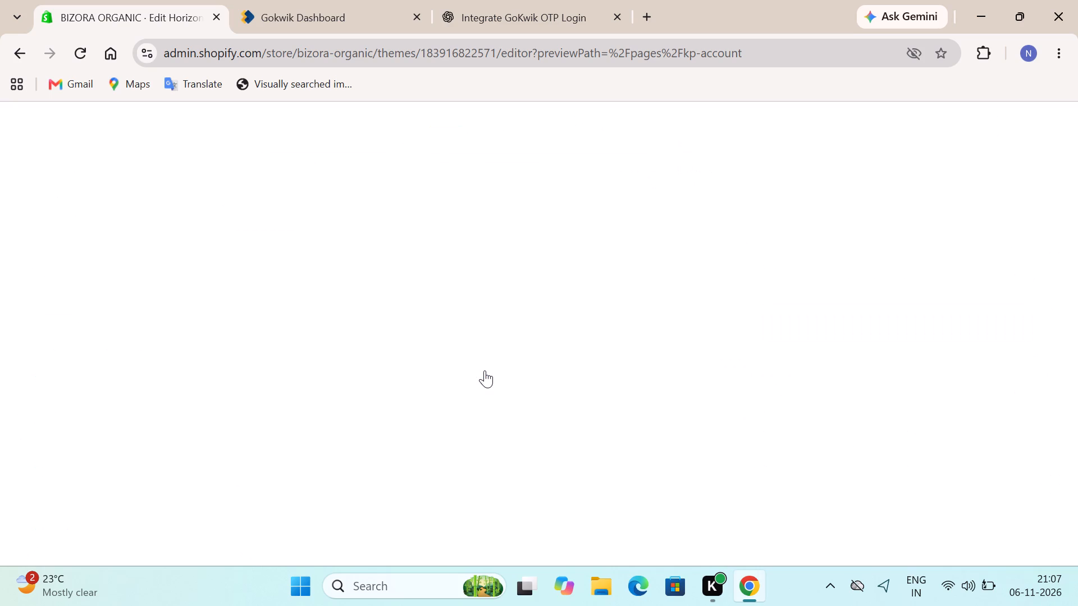
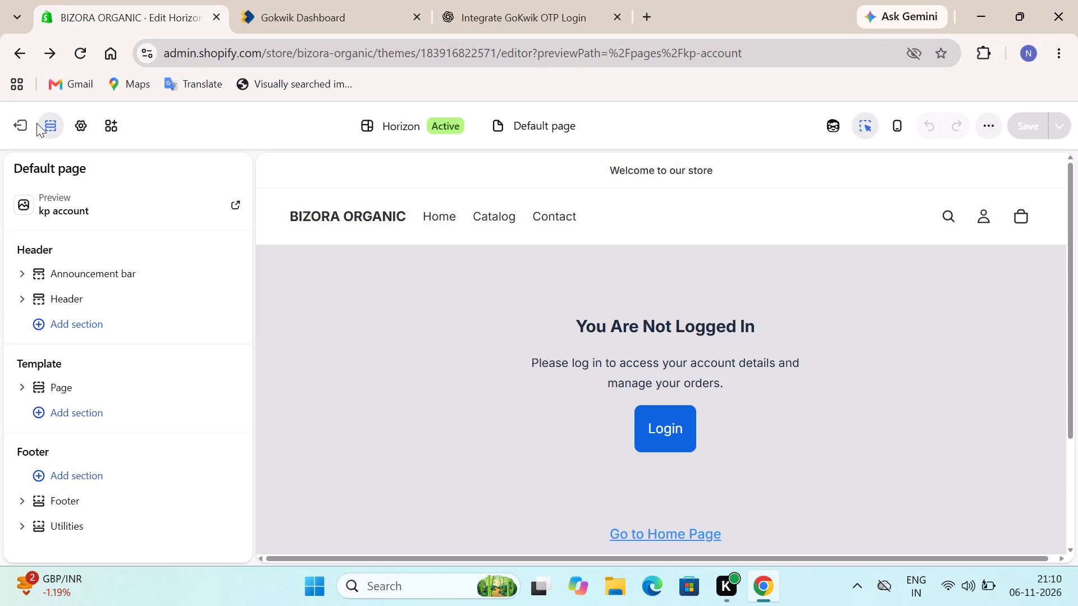
Exit the Horizon theme editor back to the Online Store themes page.
{"action": "left_click", "coordinate": [24, 121]}
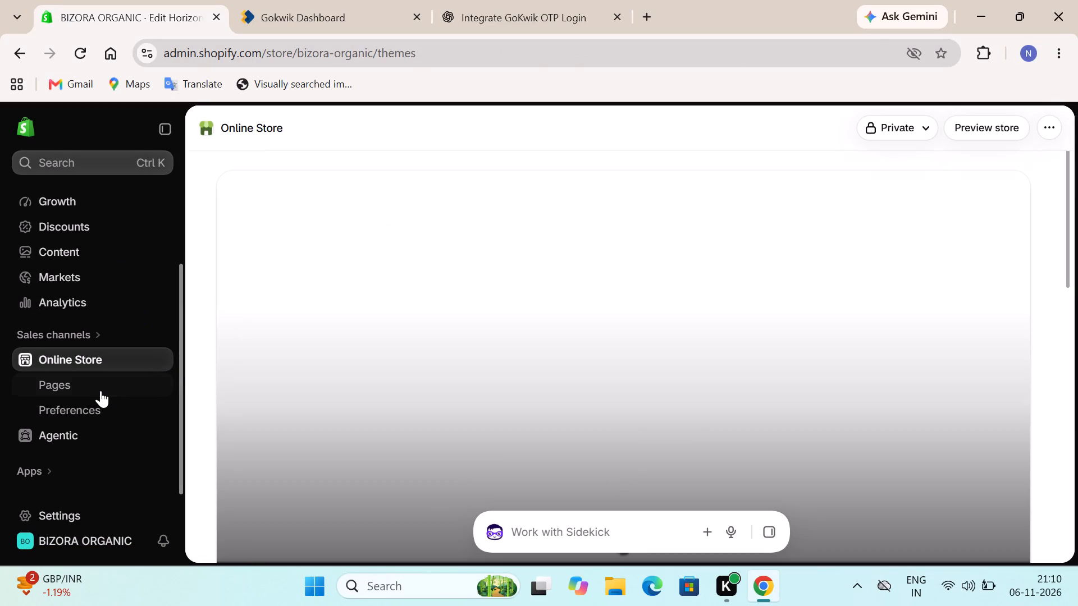
{"action": "scroll", "coordinate": [101, 391], "scroll_direction": "down", "scroll_amount": 1}
{"action": "scroll", "coordinate": [101, 391], "scroll_direction": "up", "scroll_amount": 2}
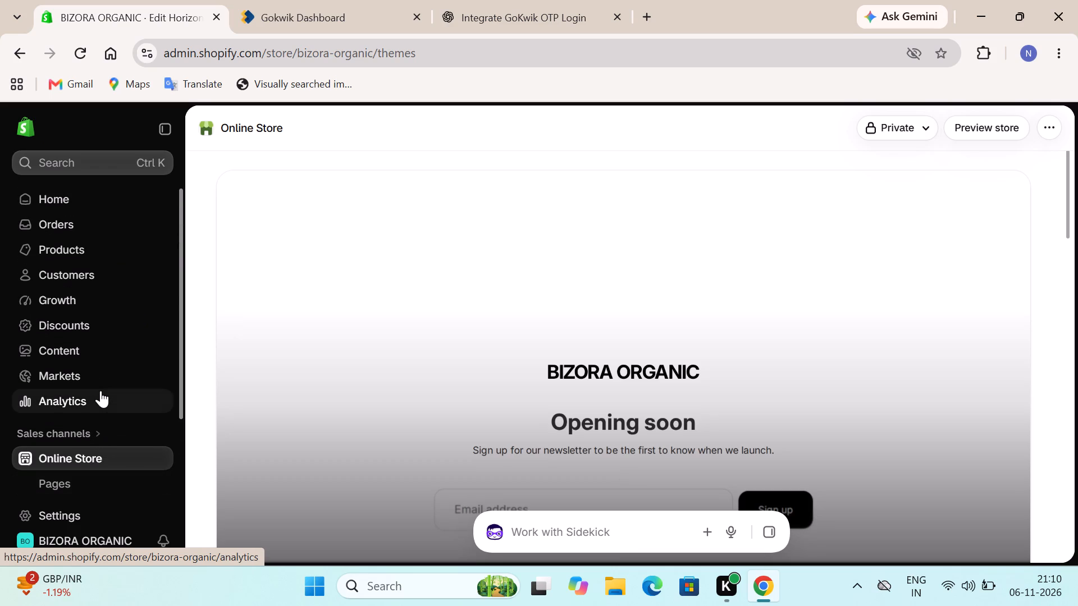
{"action": "scroll", "coordinate": [101, 391], "scroll_direction": "up", "scroll_amount": 1}
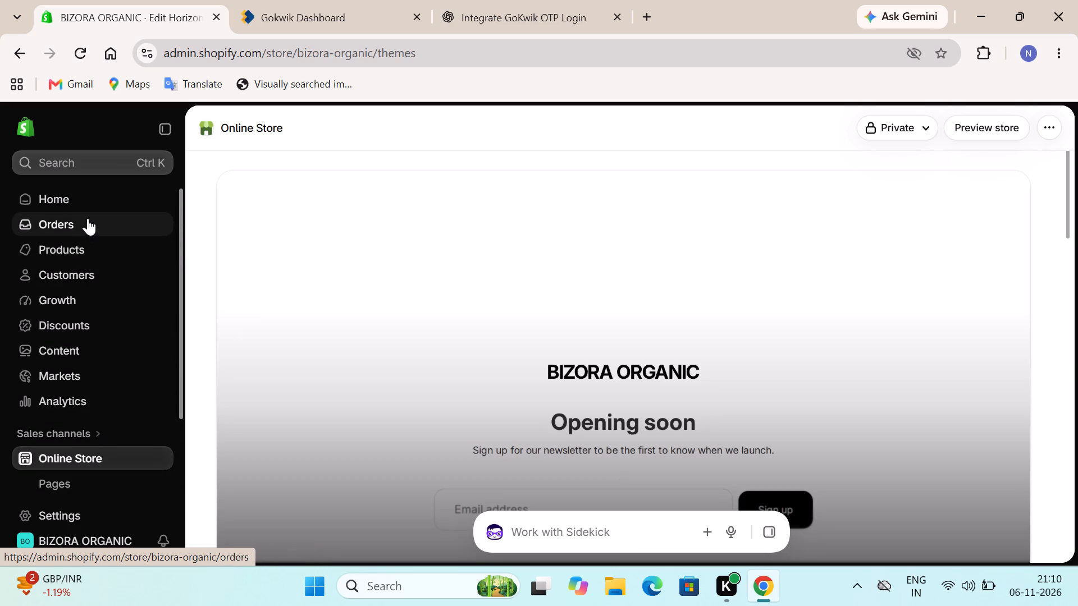
{"action": "scroll", "coordinate": [83, 367], "scroll_direction": "down", "scroll_amount": 3}
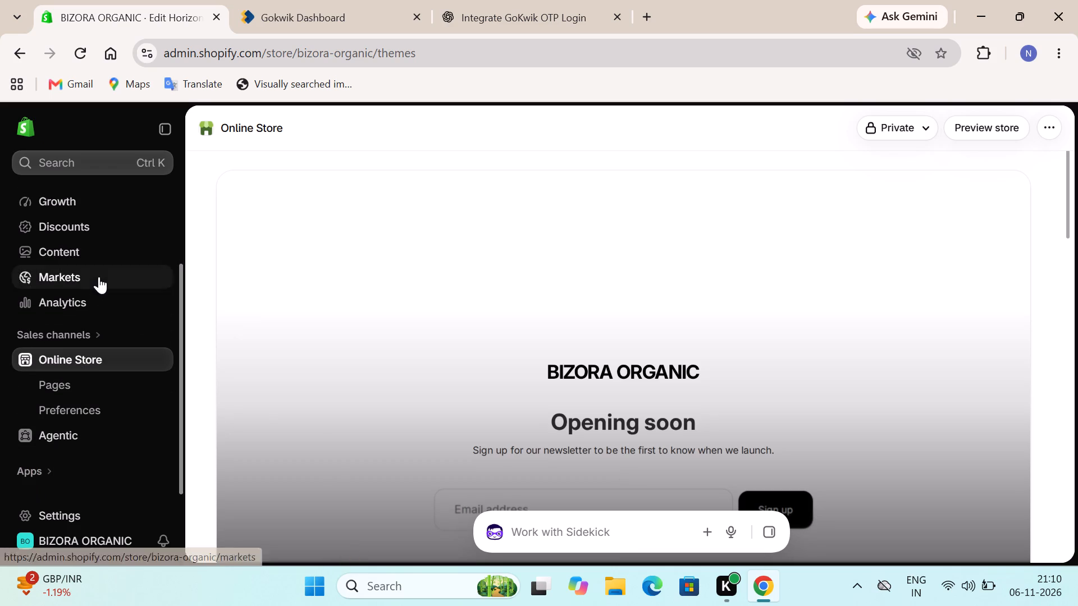
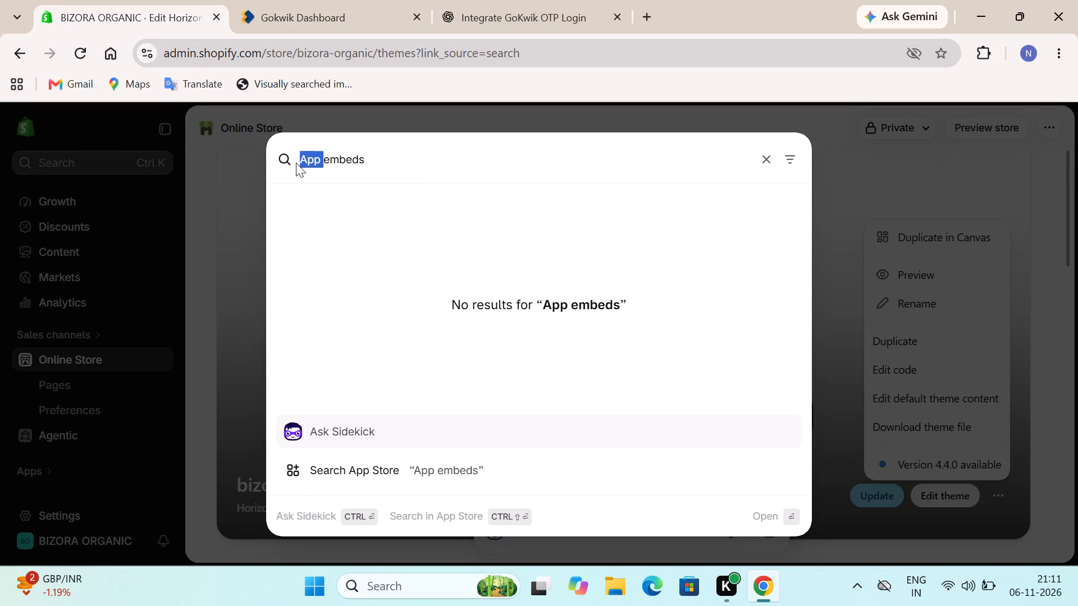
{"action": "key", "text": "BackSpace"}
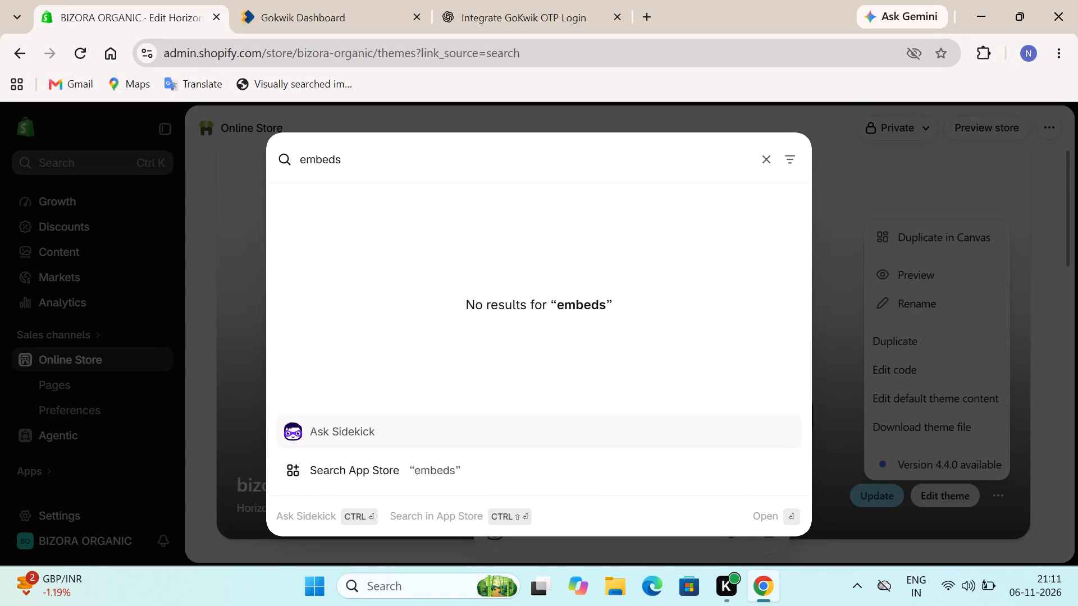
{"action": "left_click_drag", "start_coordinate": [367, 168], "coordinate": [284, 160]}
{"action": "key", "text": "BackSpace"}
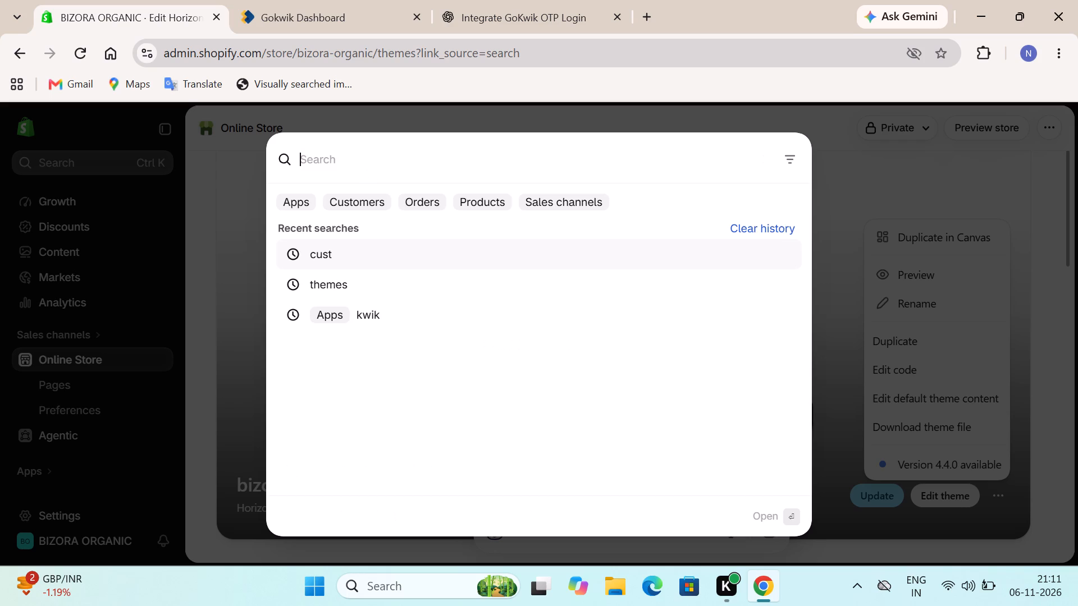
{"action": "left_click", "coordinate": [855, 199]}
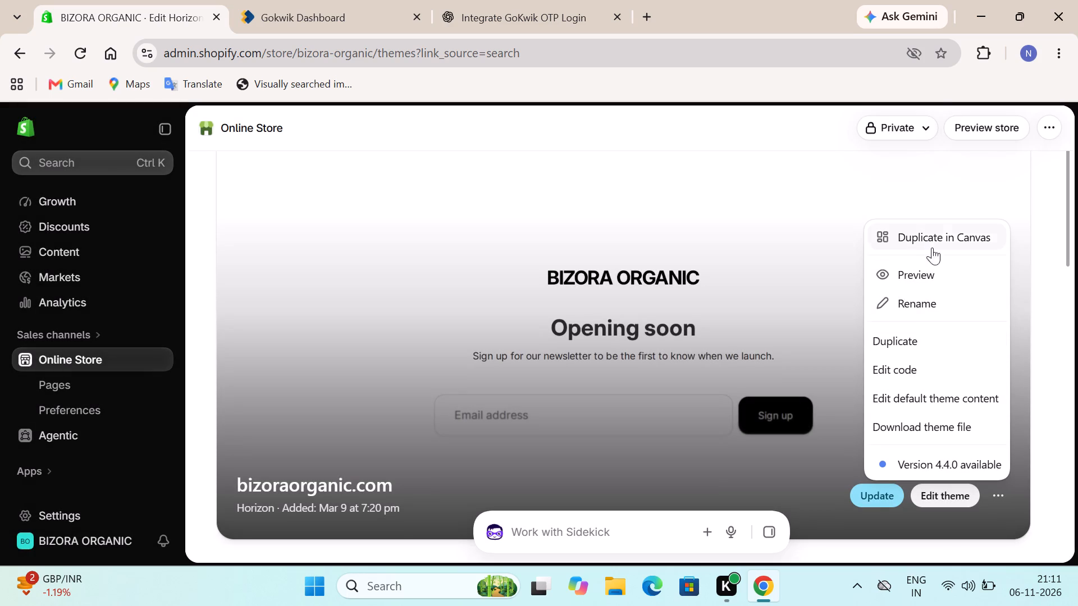
Update the published Horizon theme to version 4.4.0 by adding an updated copy to the draft themes.
{"action": "scroll", "coordinate": [919, 404], "scroll_direction": "down", "scroll_amount": 1}
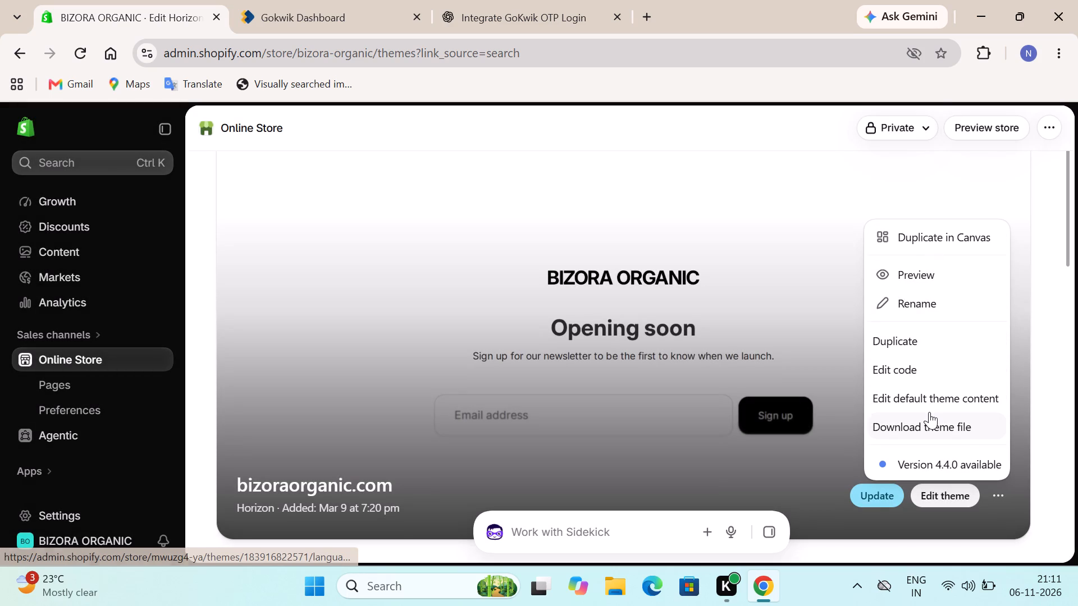
{"action": "left_click", "coordinate": [1077, 428]}
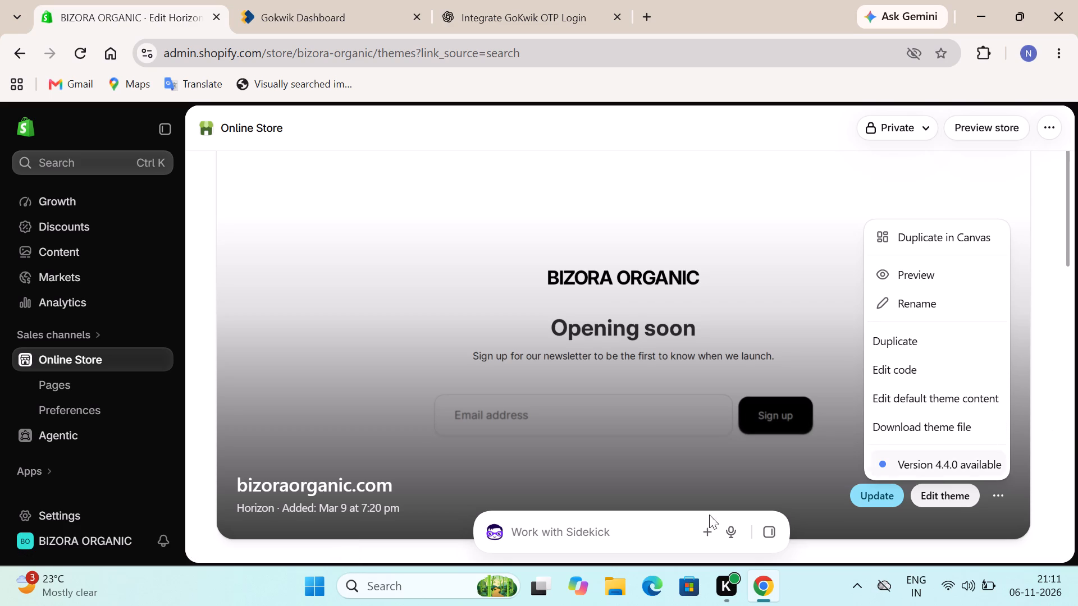
{"action": "left_click", "coordinate": [420, 447]}
{"action": "left_click", "coordinate": [899, 498]}
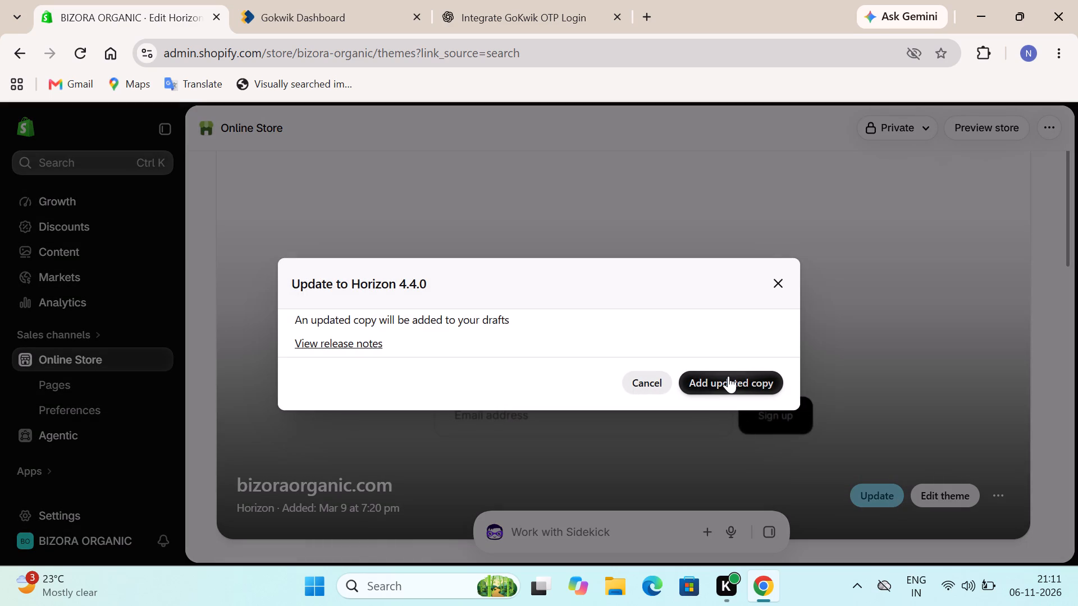
{"action": "left_click", "coordinate": [728, 376]}
Look through the draft themes and the suggested themes on the Online Store page.
{"action": "scroll", "coordinate": [728, 376], "scroll_direction": "down", "scroll_amount": 3}
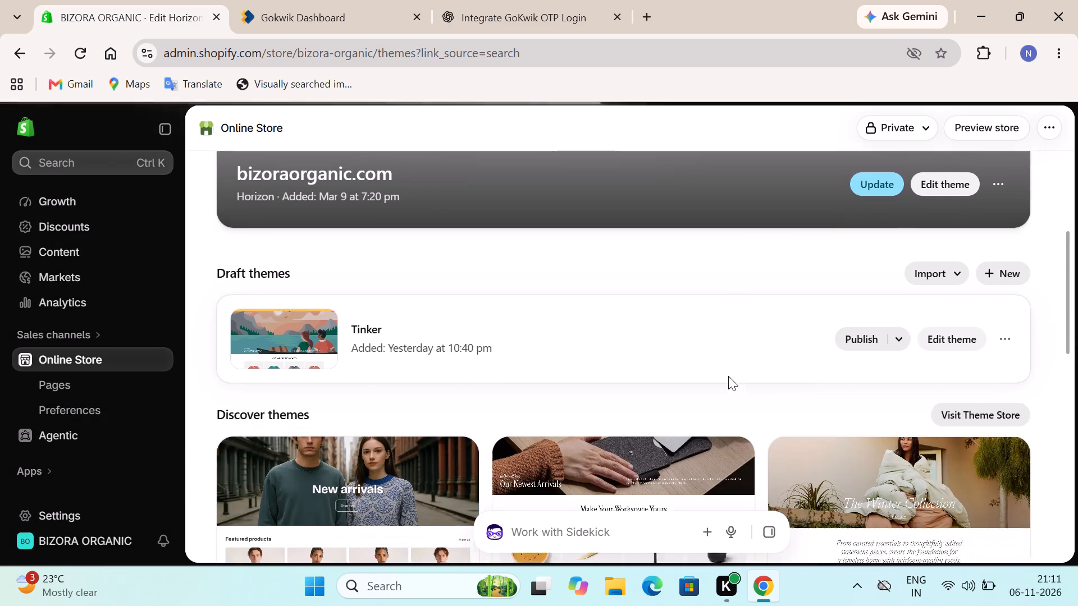
{"action": "scroll", "coordinate": [728, 376], "scroll_direction": "down", "scroll_amount": 4}
{"action": "scroll", "coordinate": [728, 376], "scroll_direction": "up", "scroll_amount": 1}
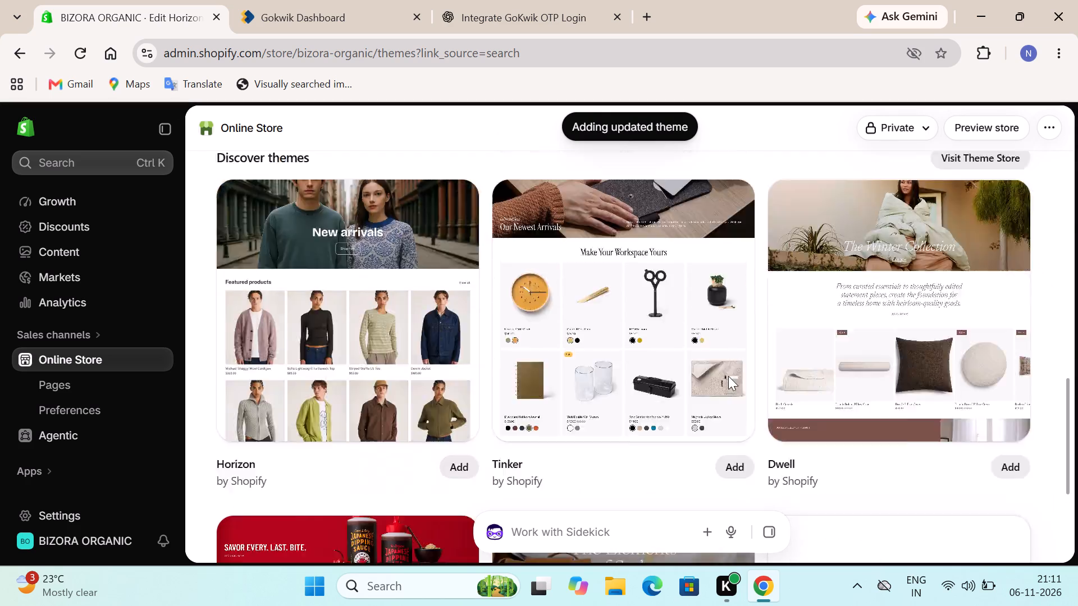
{"action": "scroll", "coordinate": [728, 376], "scroll_direction": "up", "scroll_amount": 1}
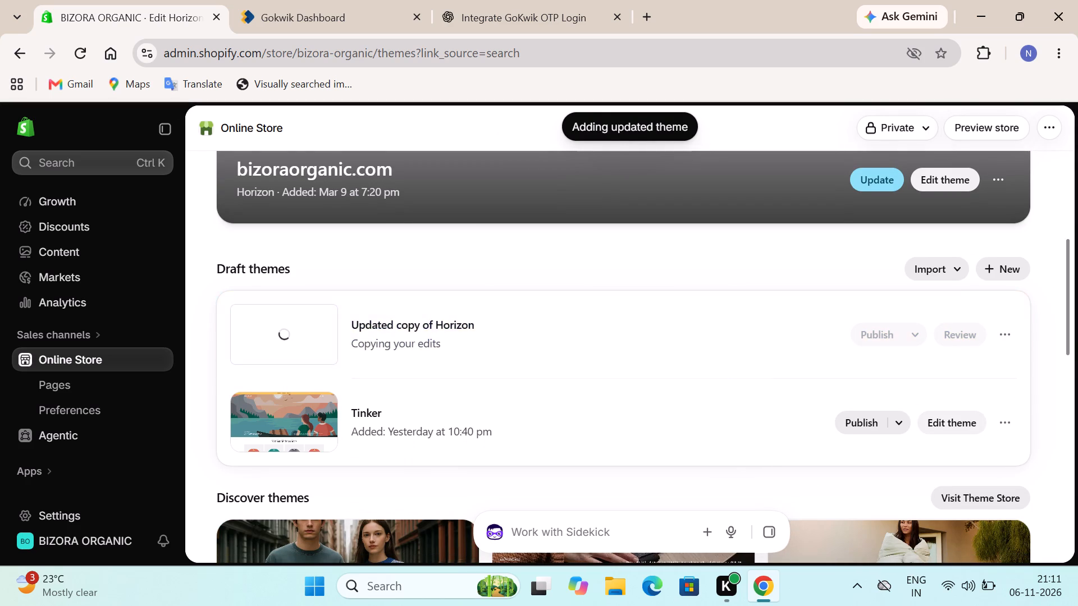
{"action": "scroll", "coordinate": [379, 330], "scroll_direction": "down", "scroll_amount": 6}
{"action": "scroll", "coordinate": [379, 330], "scroll_direction": "up", "scroll_amount": 2}
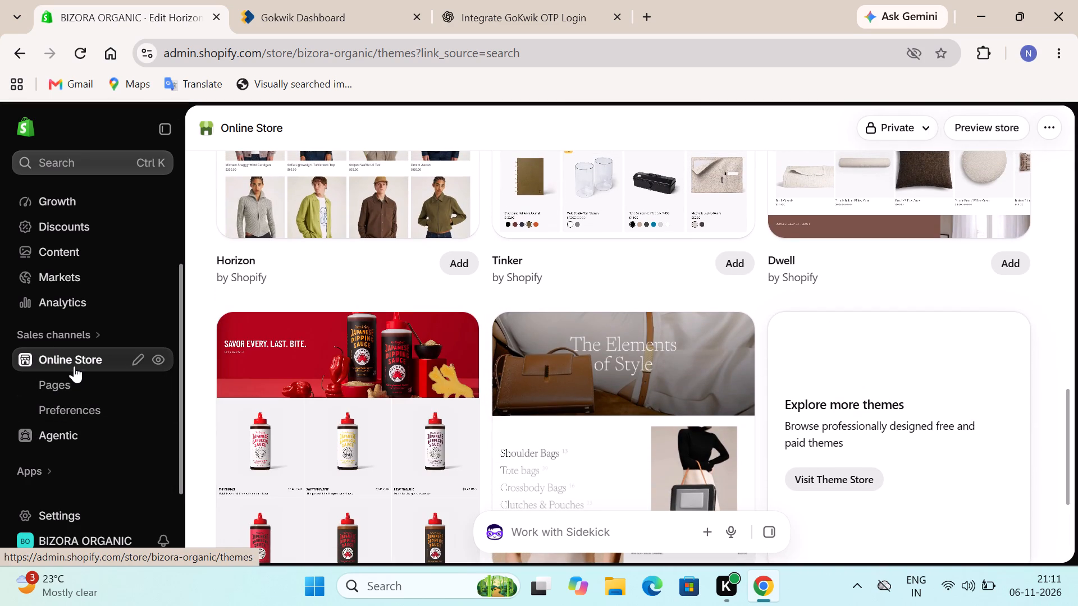
Open the store's published Horizon theme in the theme editor.
{"action": "left_click", "coordinate": [133, 356]}
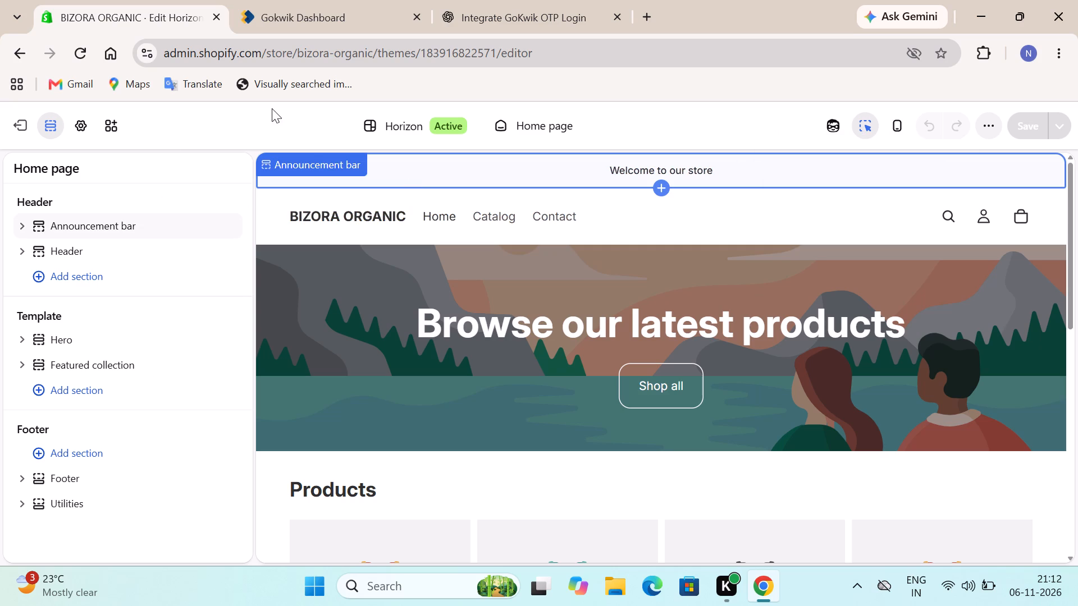
Examine the home page preview, the additional theme actions and the theme settings without changing anything.
{"action": "scroll", "coordinate": [351, 340], "scroll_direction": "down", "scroll_amount": 4}
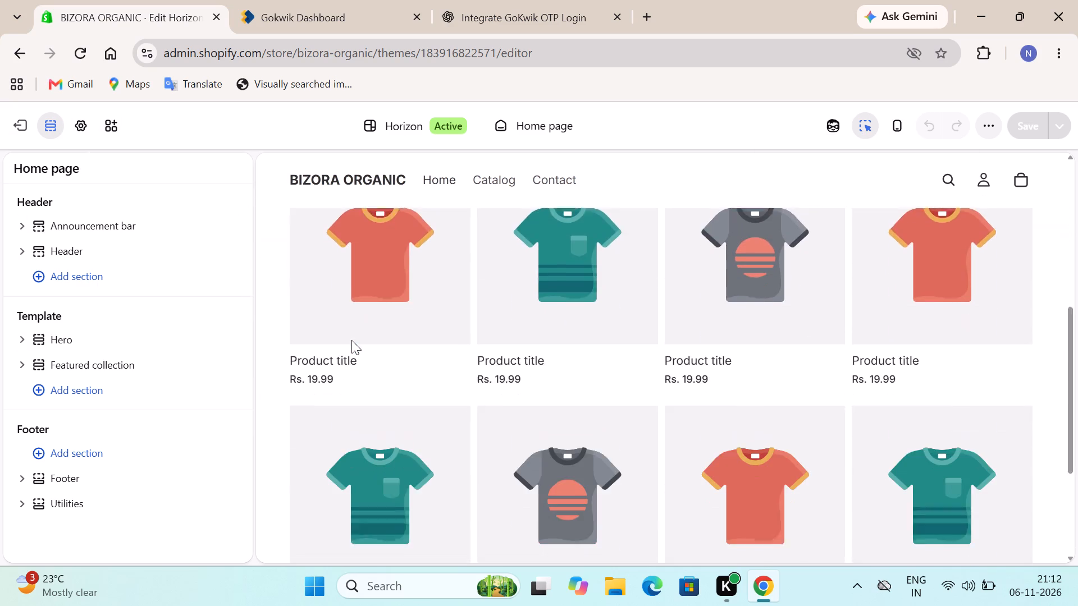
{"action": "scroll", "coordinate": [351, 340], "scroll_direction": "down", "scroll_amount": 1}
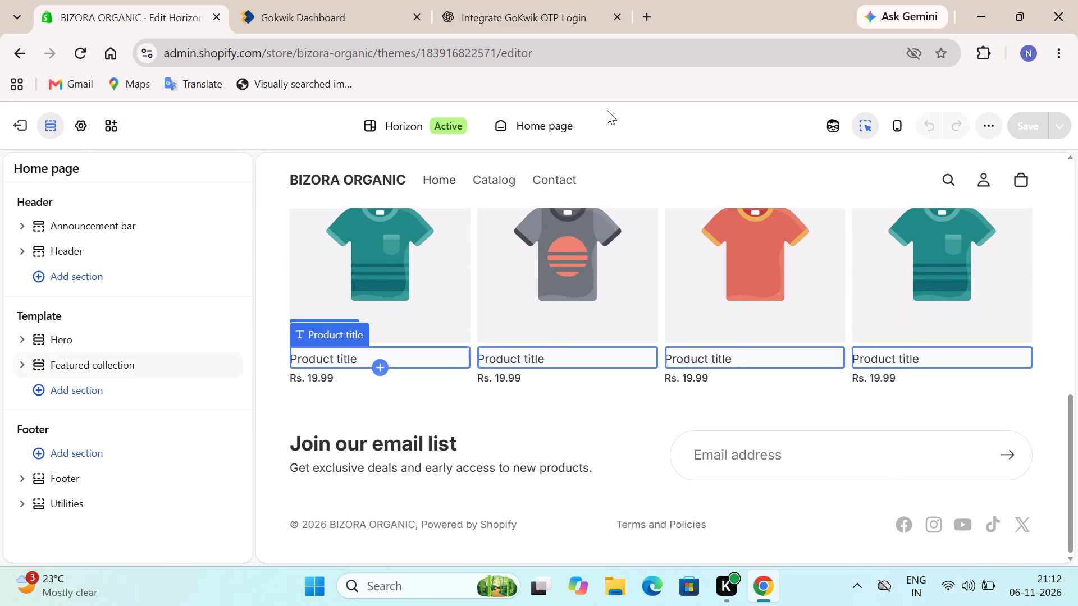
{"action": "left_click", "coordinate": [988, 122]}
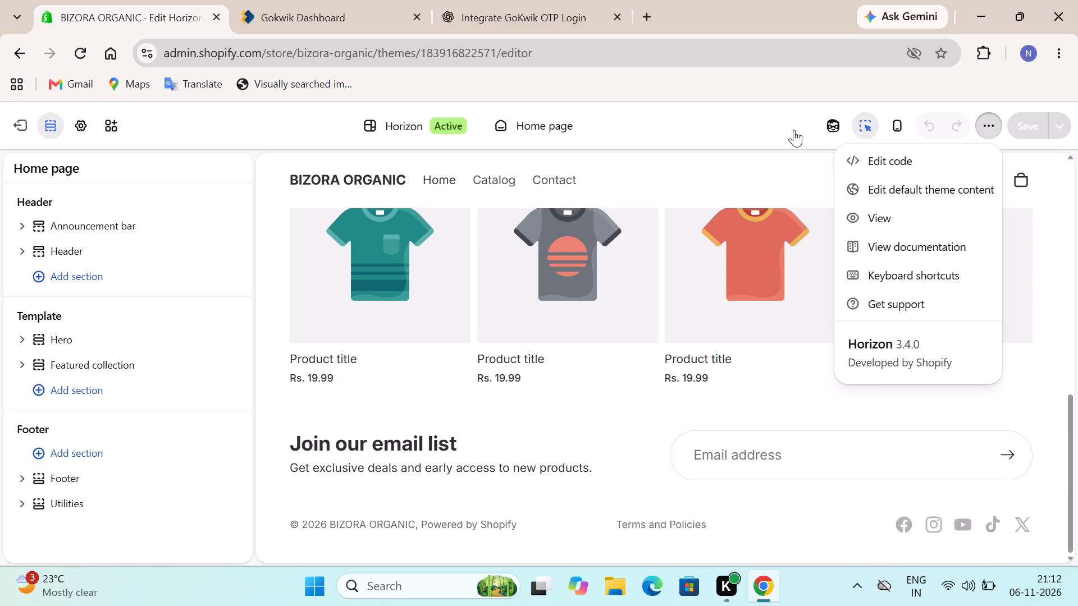
{"action": "left_click", "coordinate": [601, 117]}
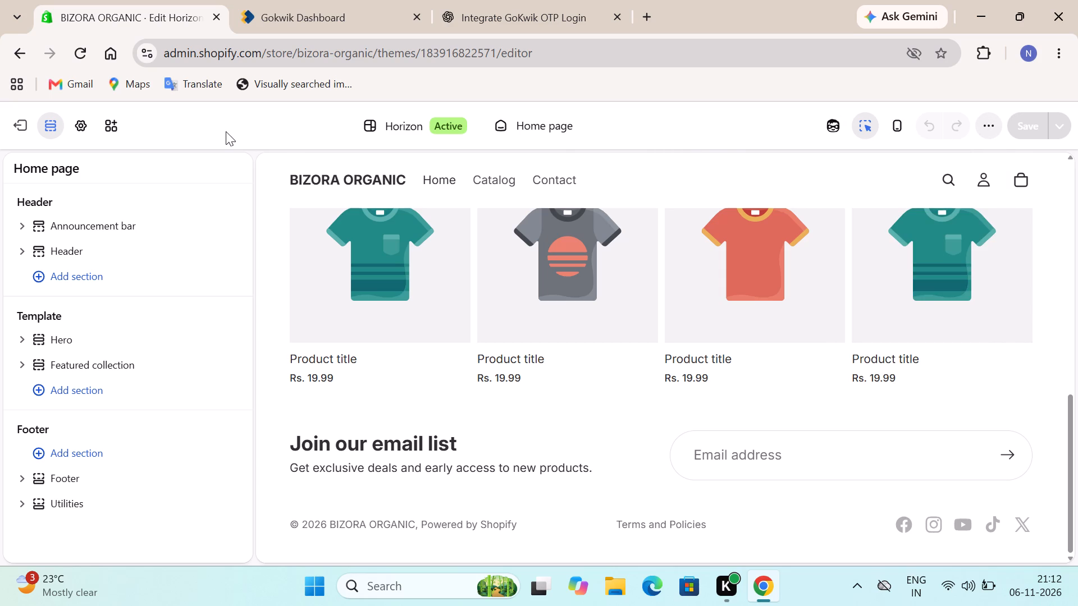
{"action": "left_click", "coordinate": [81, 132]}
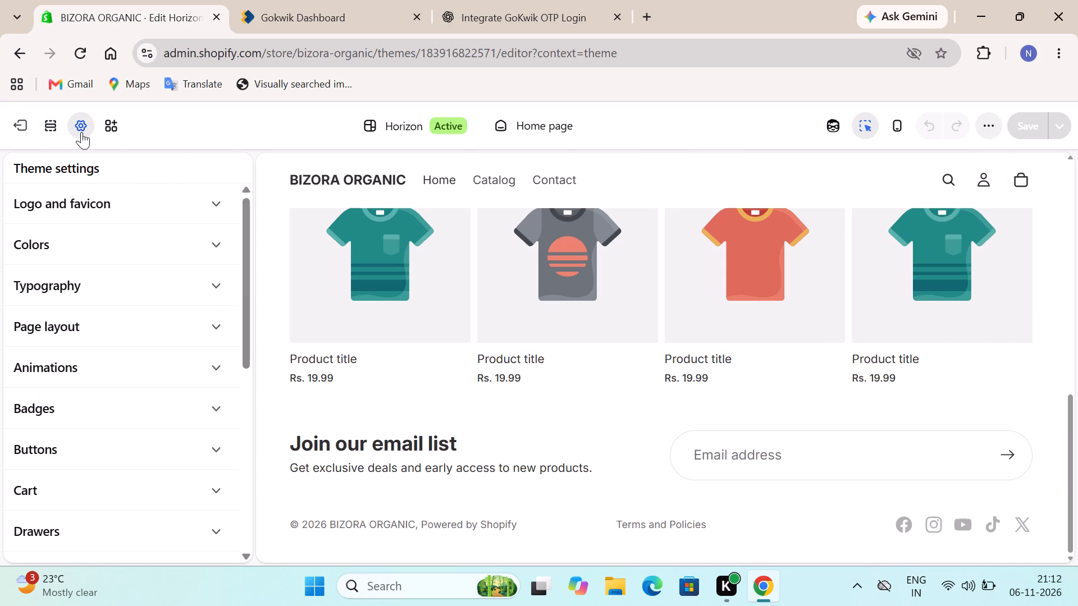
{"action": "scroll", "coordinate": [85, 322], "scroll_direction": "down", "scroll_amount": 4}
{"action": "scroll", "coordinate": [85, 322], "scroll_direction": "up", "scroll_amount": 6}
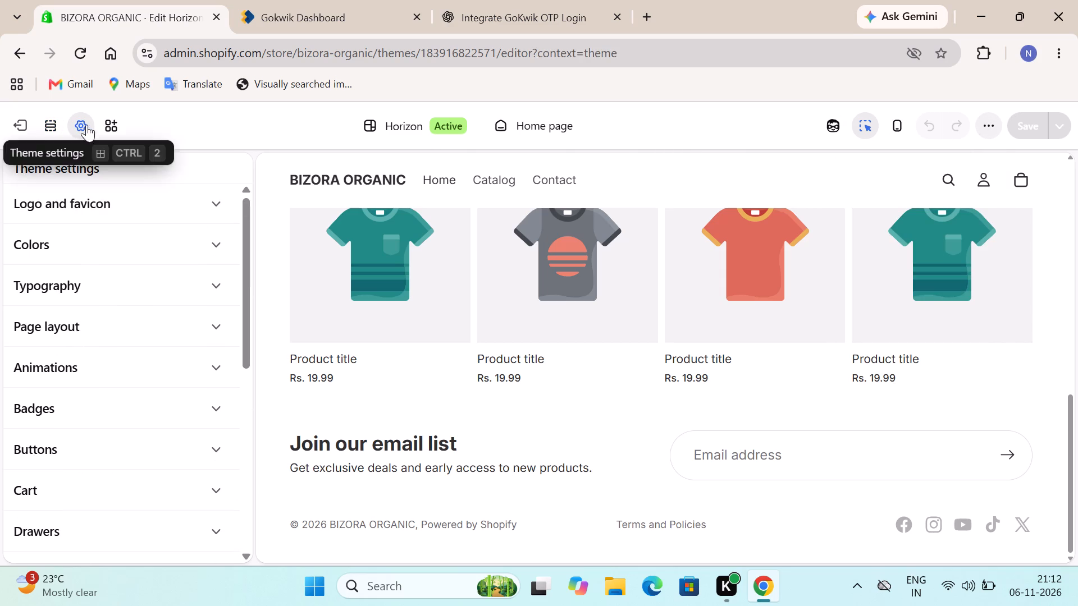
{"action": "left_click", "coordinate": [72, 164]}
{"action": "left_click", "coordinate": [79, 132]}
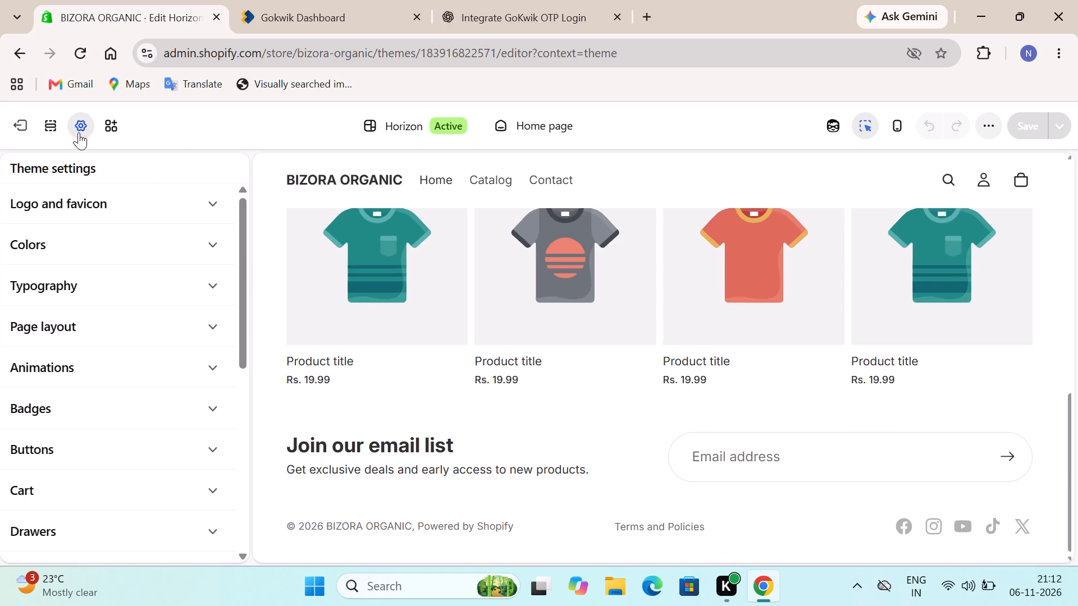
Open the App embeds of the Horizon theme.
{"action": "left_click", "coordinate": [109, 130]}
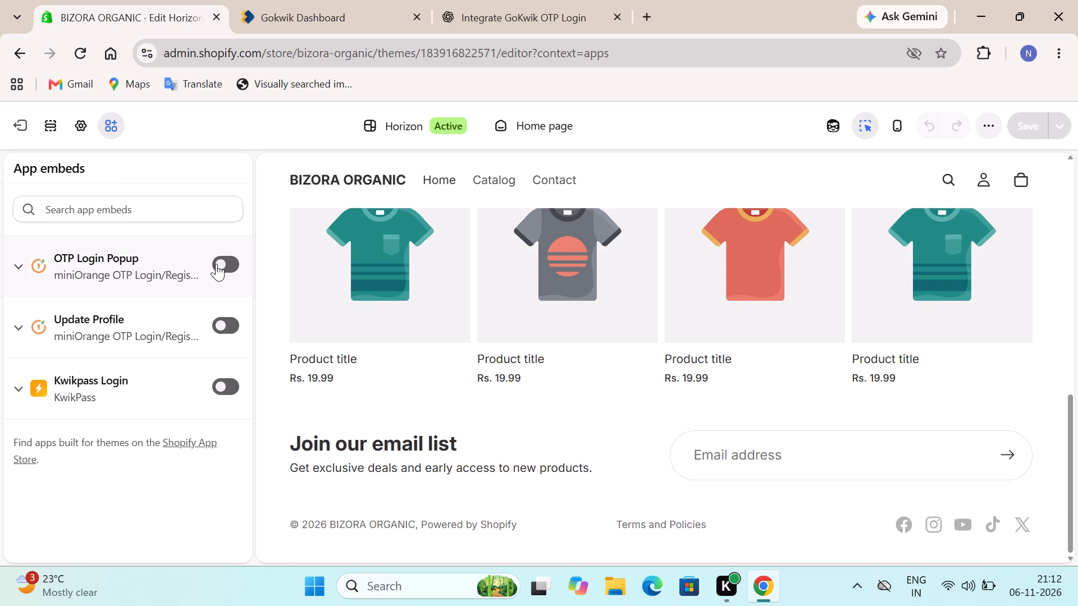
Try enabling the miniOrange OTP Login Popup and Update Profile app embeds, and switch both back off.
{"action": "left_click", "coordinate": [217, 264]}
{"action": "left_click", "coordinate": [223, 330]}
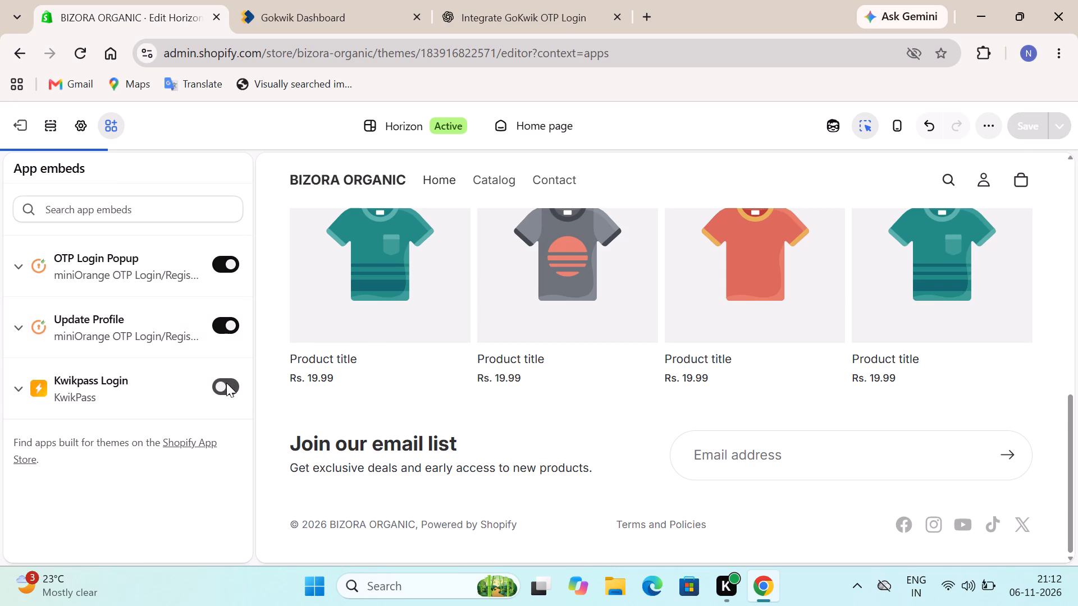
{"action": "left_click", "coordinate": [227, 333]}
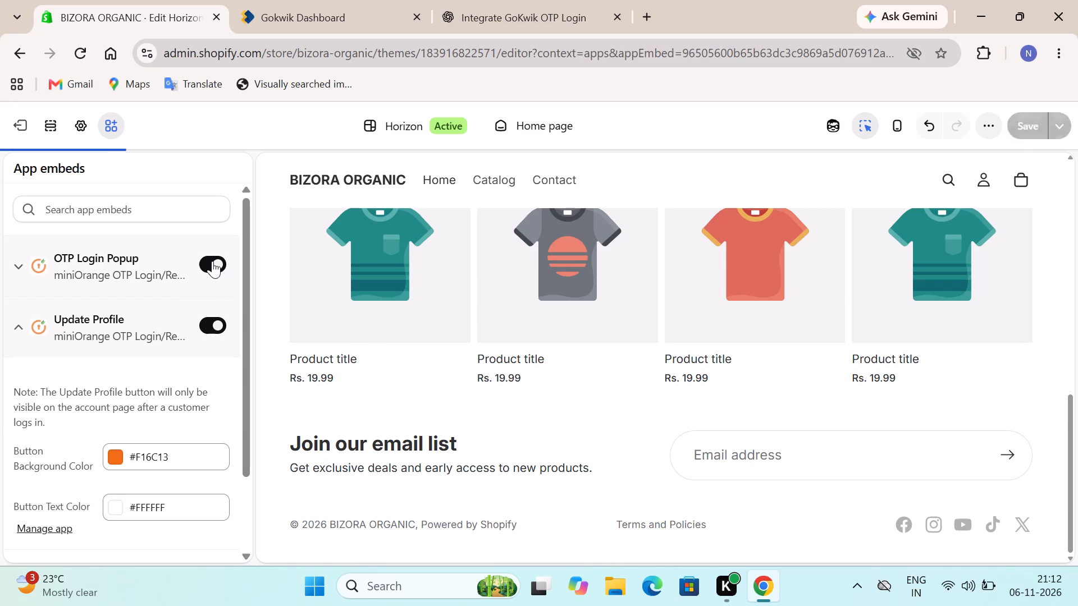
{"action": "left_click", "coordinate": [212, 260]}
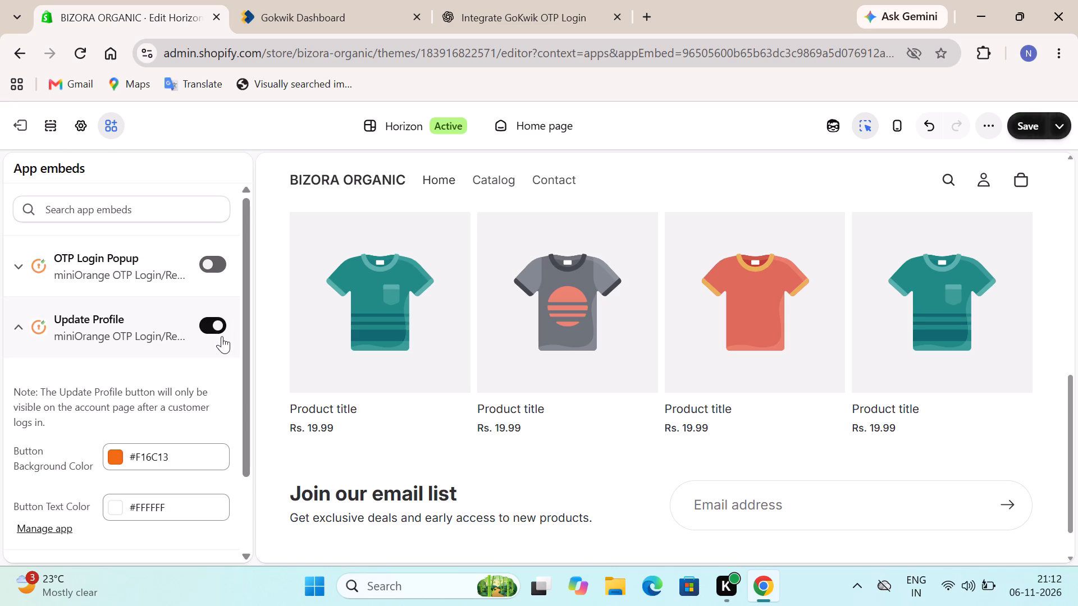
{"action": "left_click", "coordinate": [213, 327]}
Enable the Kwikpass Login app embed from KwikPass.
{"action": "scroll", "coordinate": [213, 327], "scroll_direction": "down", "scroll_amount": 3}
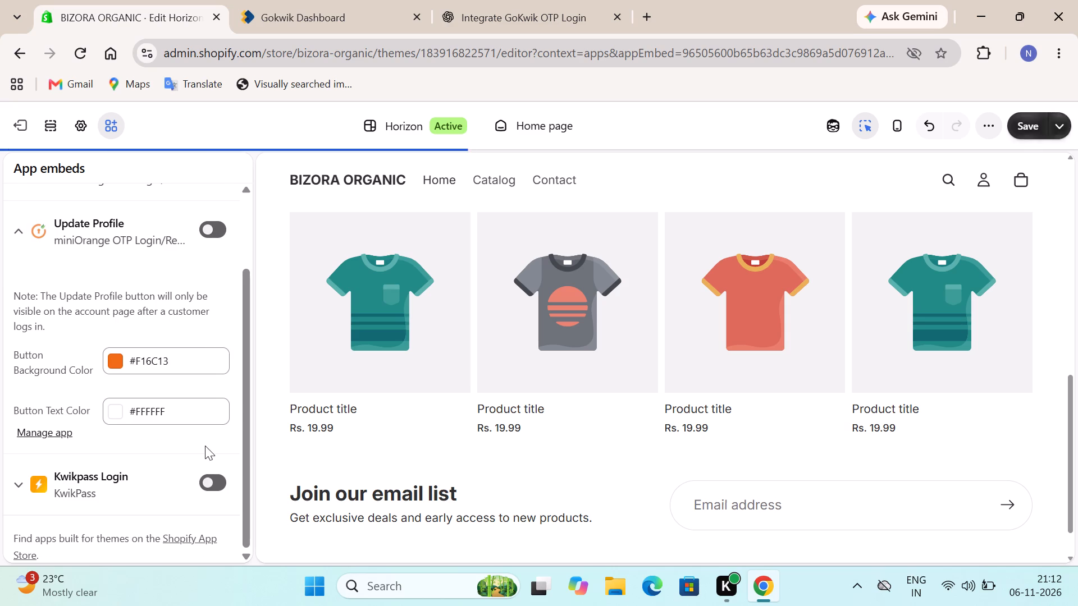
{"action": "left_click", "coordinate": [207, 486]}
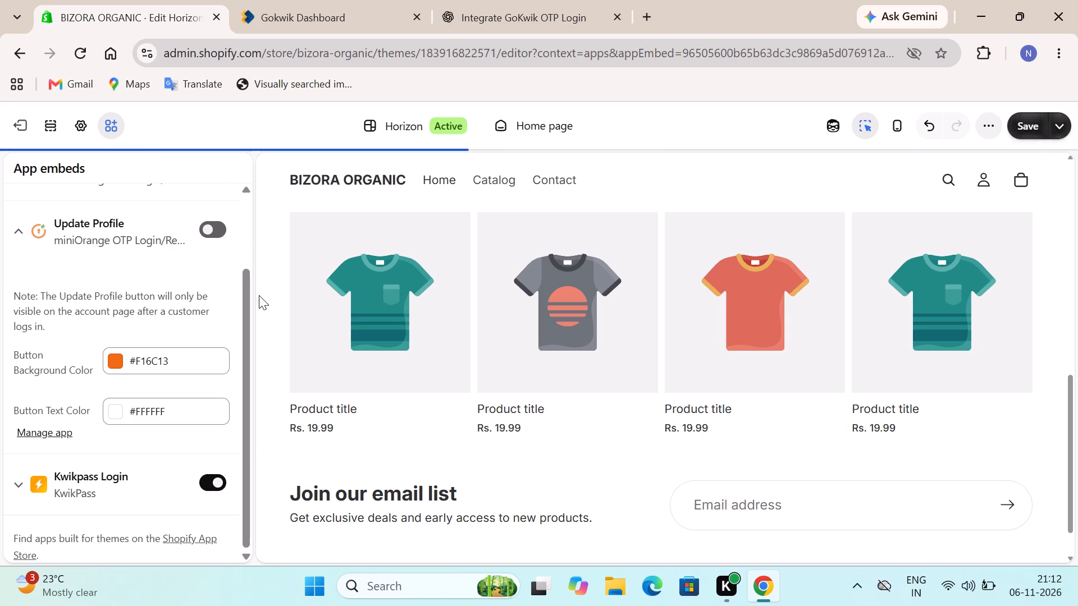
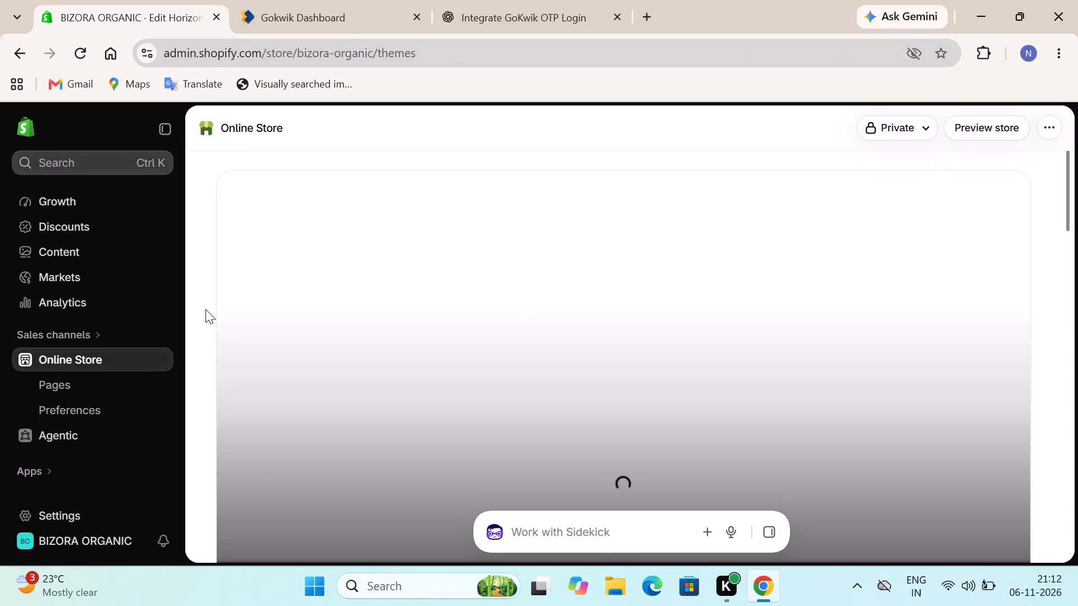
Add an updated Horizon 4.4.0 copy of the current bizoraorganic.com theme to the draft themes.
{"action": "scroll", "coordinate": [528, 295], "scroll_direction": "down", "scroll_amount": 2}
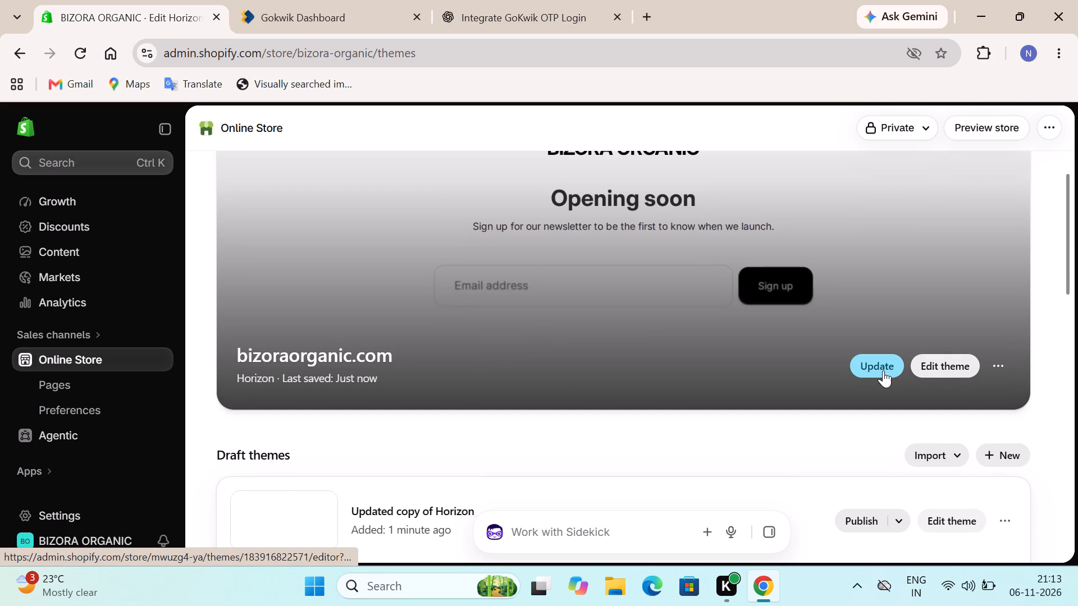
{"action": "left_click", "coordinate": [877, 370]}
{"action": "scroll", "coordinate": [877, 370], "scroll_direction": "down", "scroll_amount": 1}
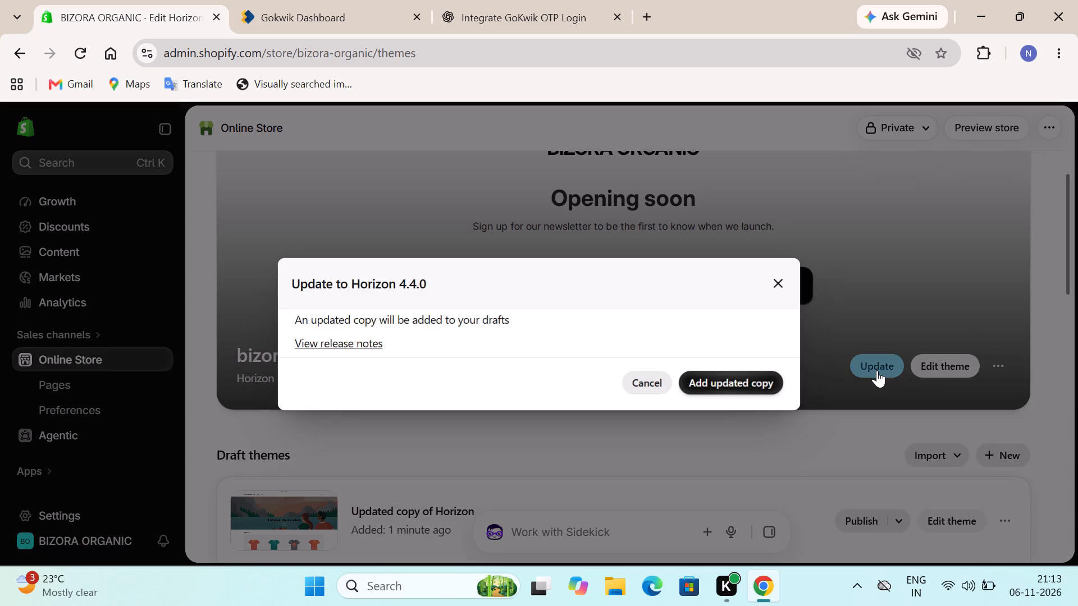
{"action": "left_click", "coordinate": [740, 381]}
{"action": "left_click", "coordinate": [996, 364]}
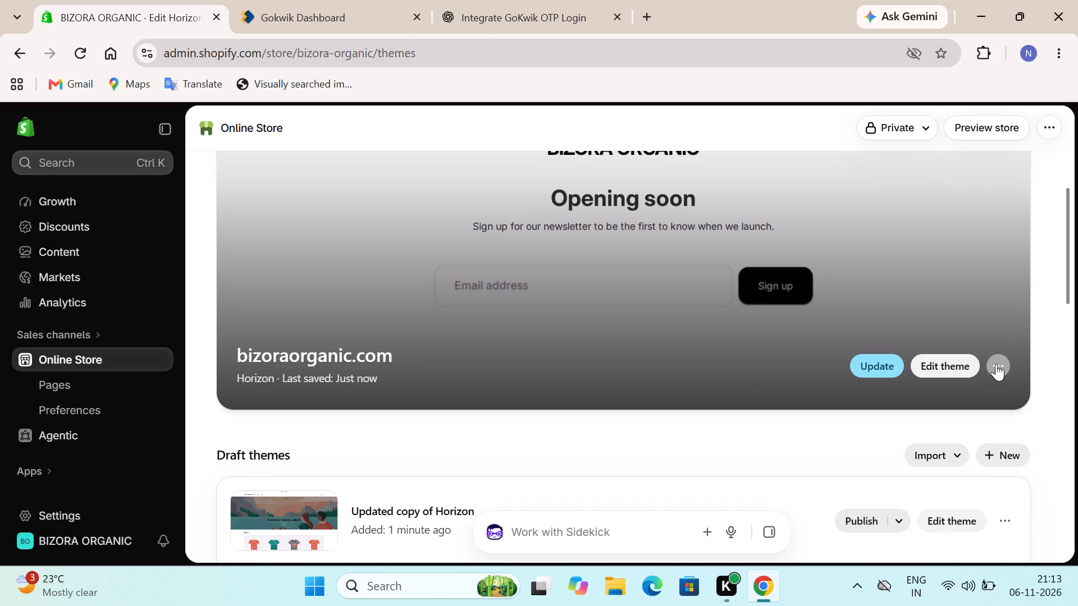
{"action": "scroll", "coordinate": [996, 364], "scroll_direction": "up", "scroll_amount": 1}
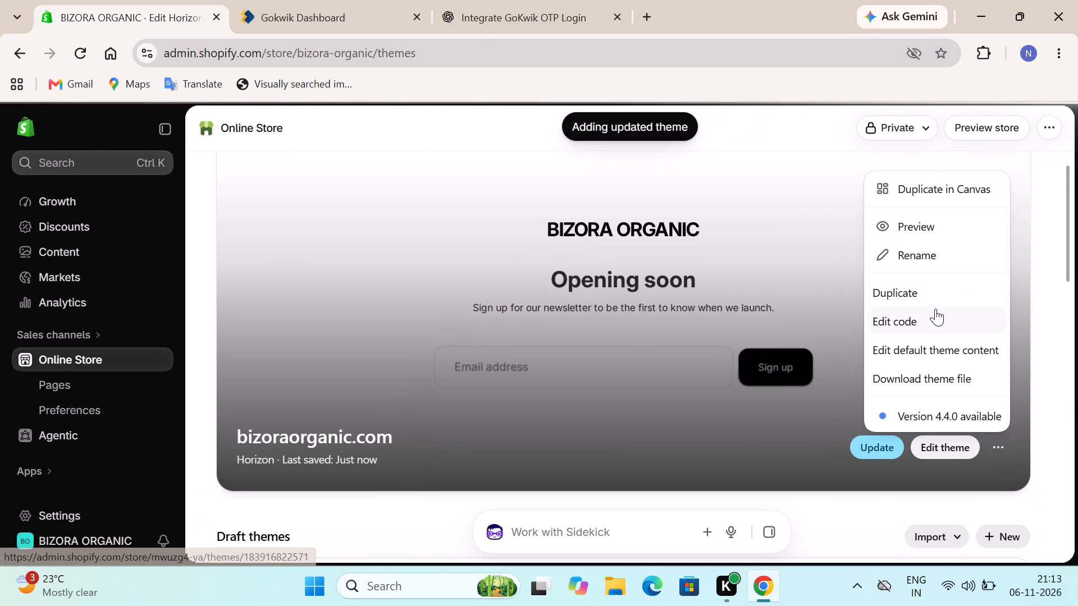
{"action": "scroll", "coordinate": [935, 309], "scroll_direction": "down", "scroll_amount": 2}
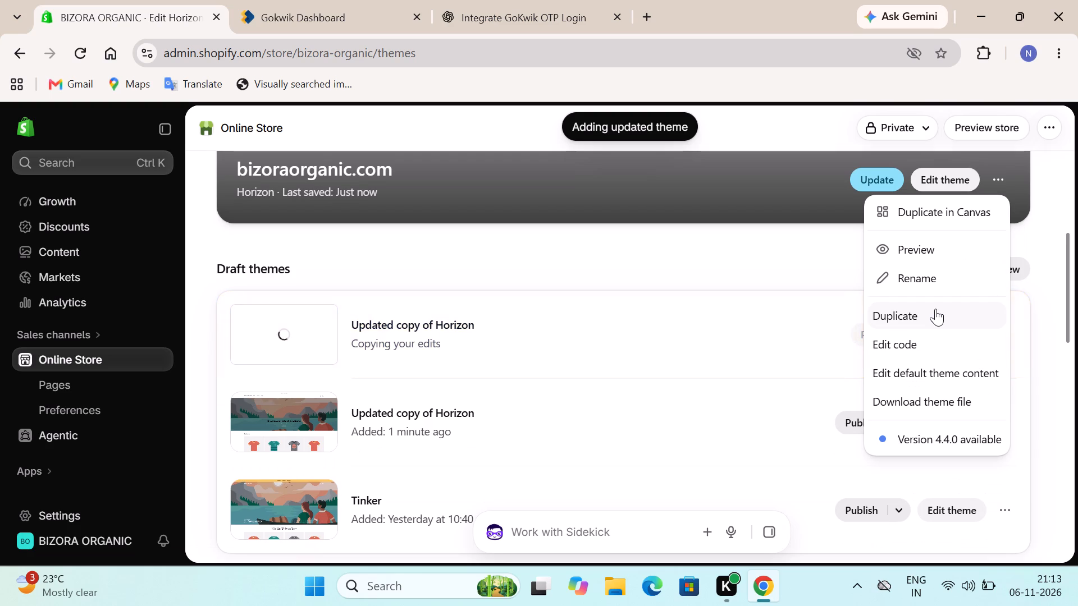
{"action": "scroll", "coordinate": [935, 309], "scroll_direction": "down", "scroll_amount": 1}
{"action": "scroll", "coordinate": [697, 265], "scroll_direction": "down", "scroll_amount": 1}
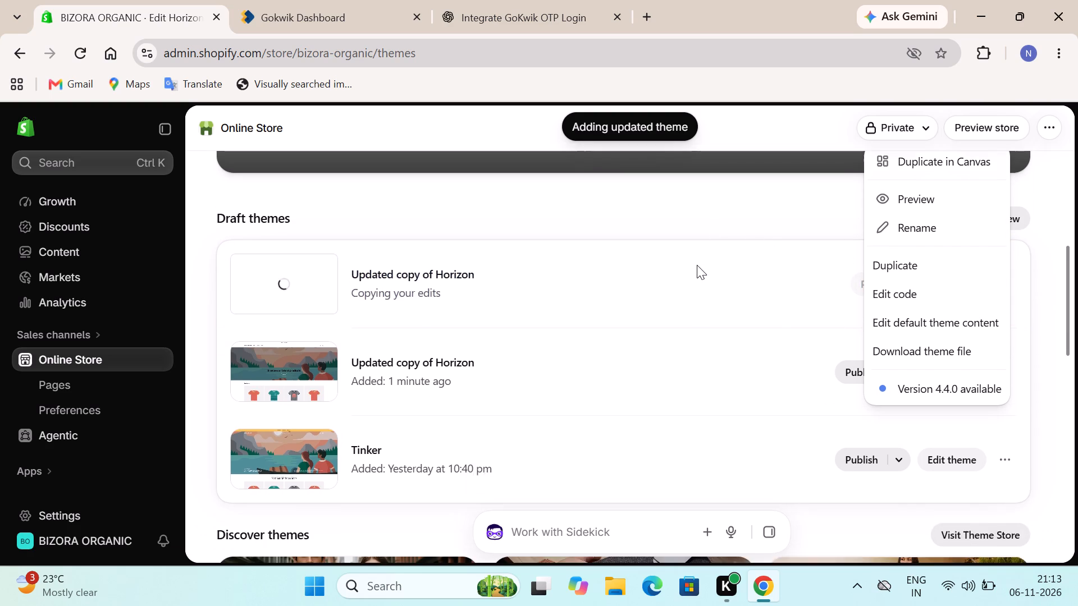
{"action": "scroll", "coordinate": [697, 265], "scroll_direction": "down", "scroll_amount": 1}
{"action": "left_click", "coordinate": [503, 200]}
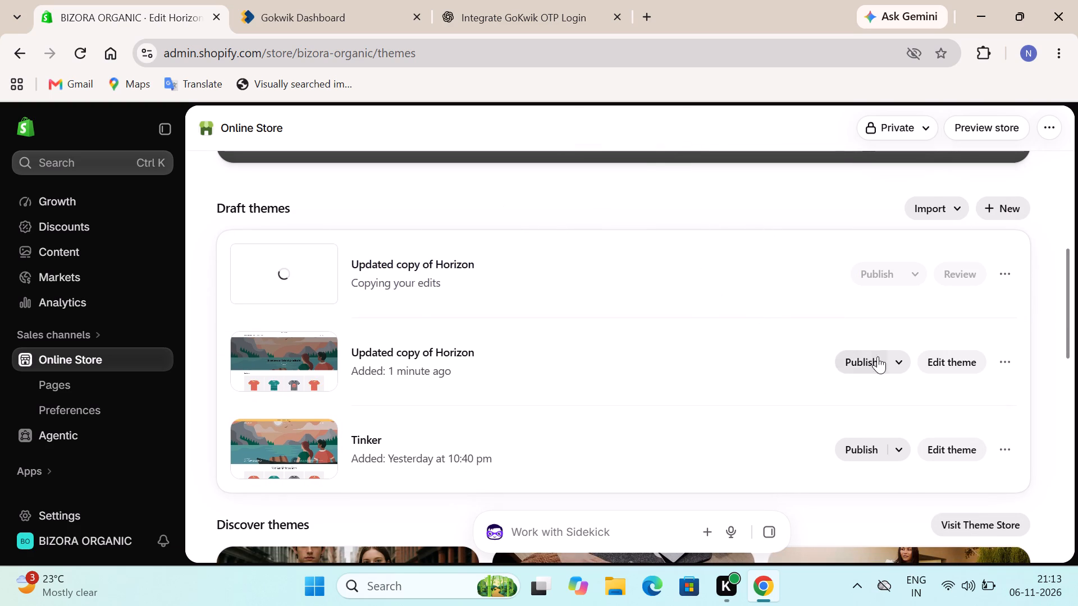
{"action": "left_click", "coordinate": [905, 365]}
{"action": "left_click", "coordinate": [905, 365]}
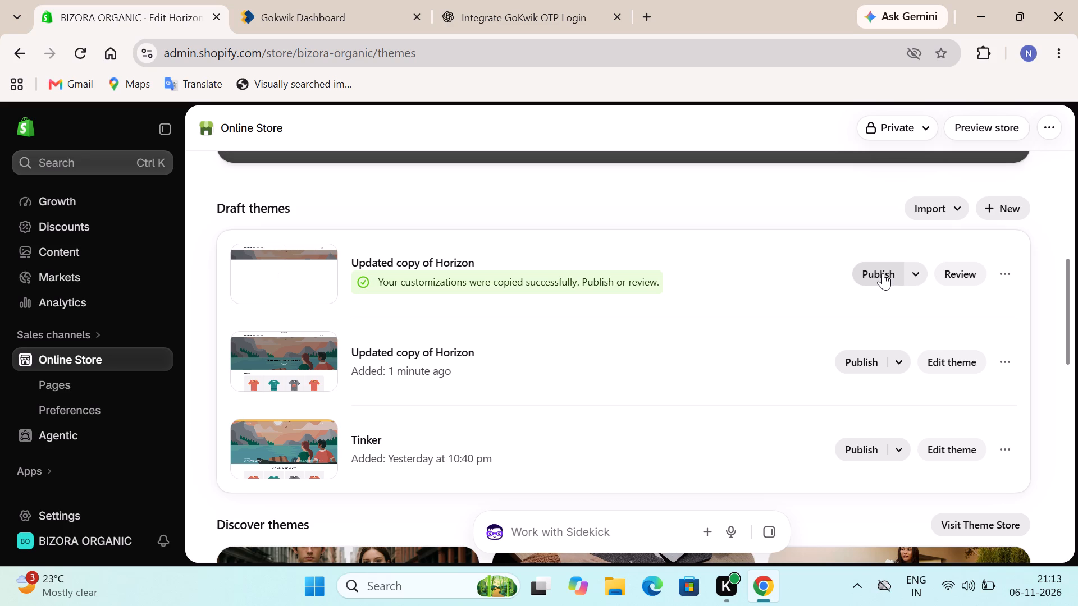
Publish the newest Updated copy of Horizon draft as the store's current theme.
{"action": "left_click", "coordinate": [883, 273]}
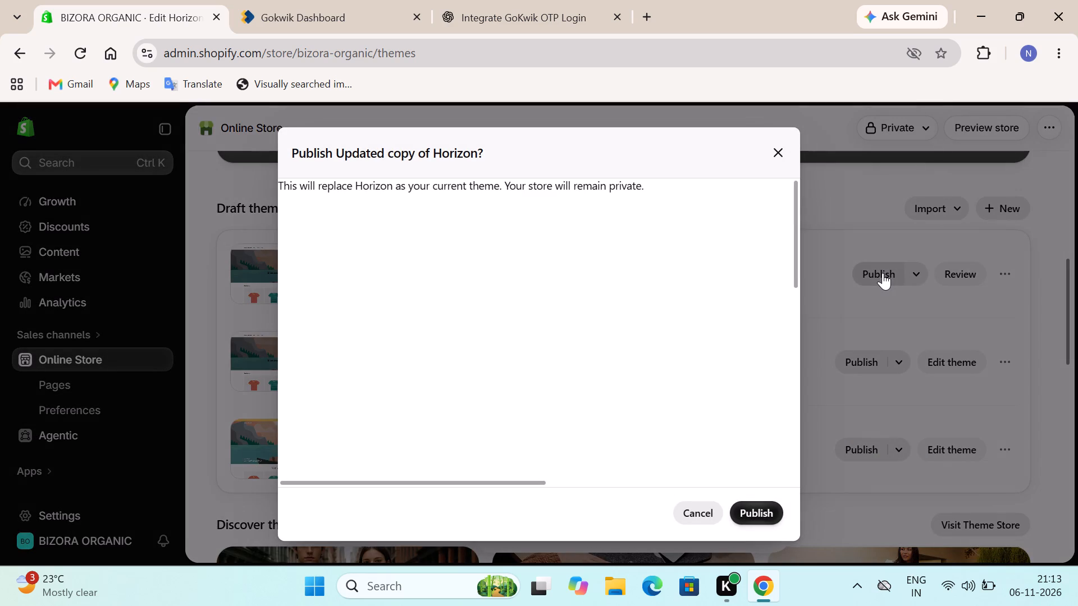
{"action": "scroll", "coordinate": [623, 426], "scroll_direction": "down", "scroll_amount": 1}
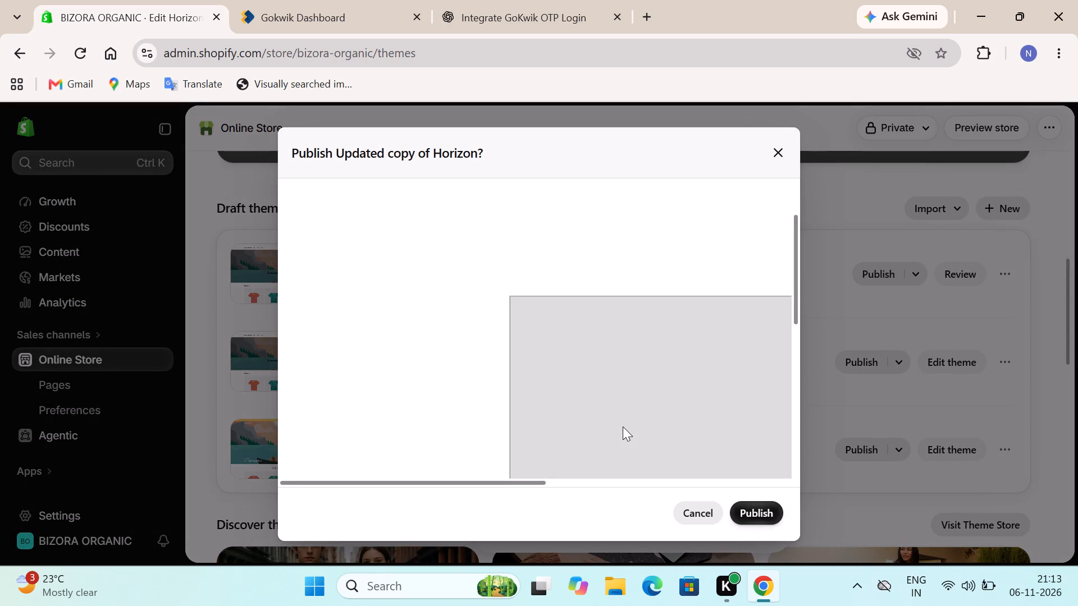
{"action": "scroll", "coordinate": [623, 426], "scroll_direction": "down", "scroll_amount": 1}
{"action": "scroll", "coordinate": [623, 426], "scroll_direction": "left", "scroll_amount": 1}
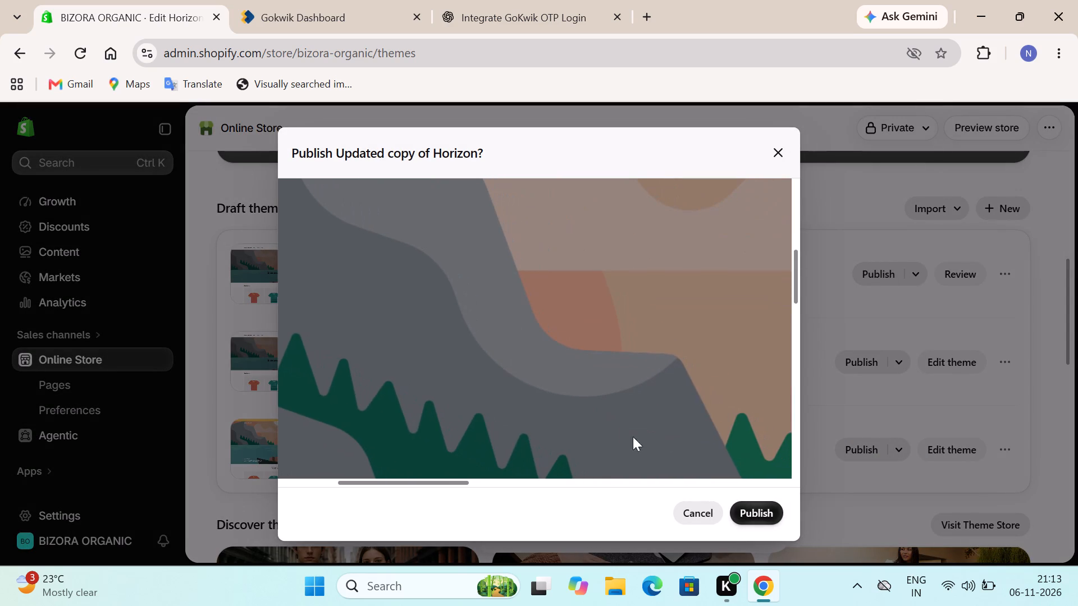
{"action": "left_click", "coordinate": [762, 516]}
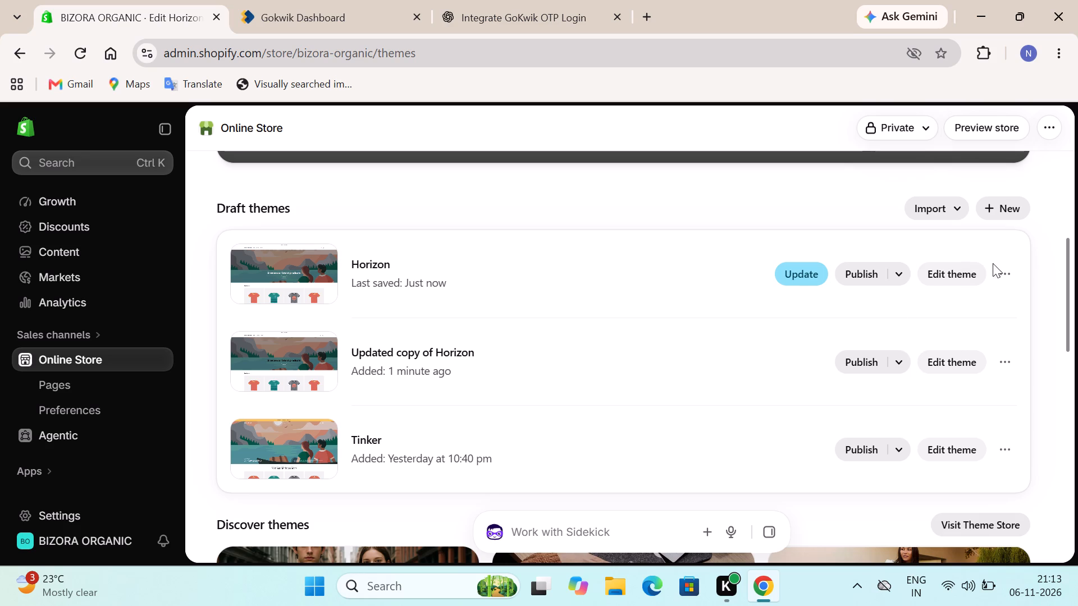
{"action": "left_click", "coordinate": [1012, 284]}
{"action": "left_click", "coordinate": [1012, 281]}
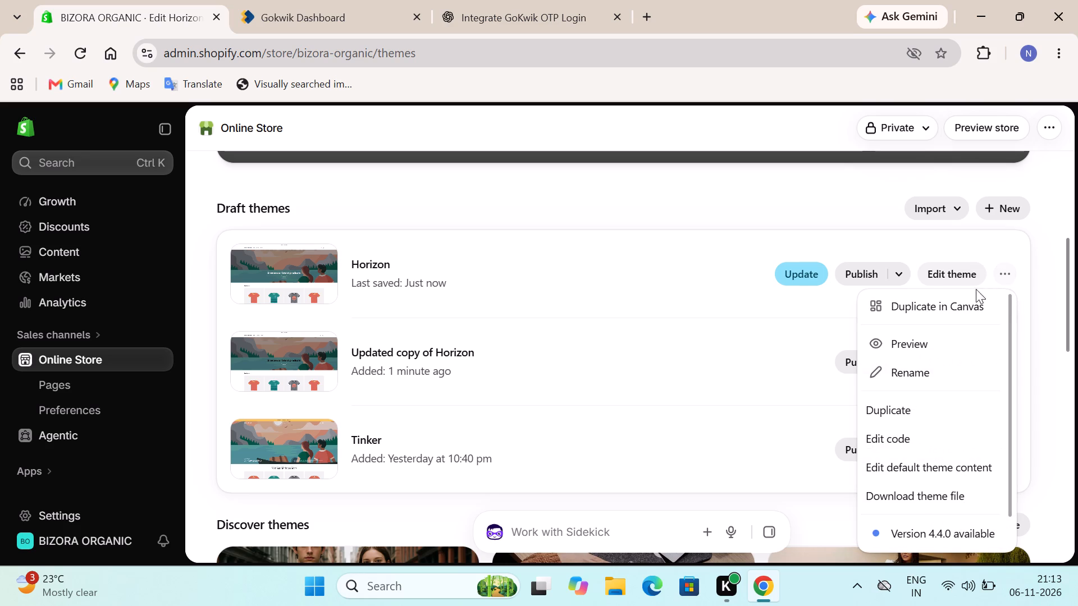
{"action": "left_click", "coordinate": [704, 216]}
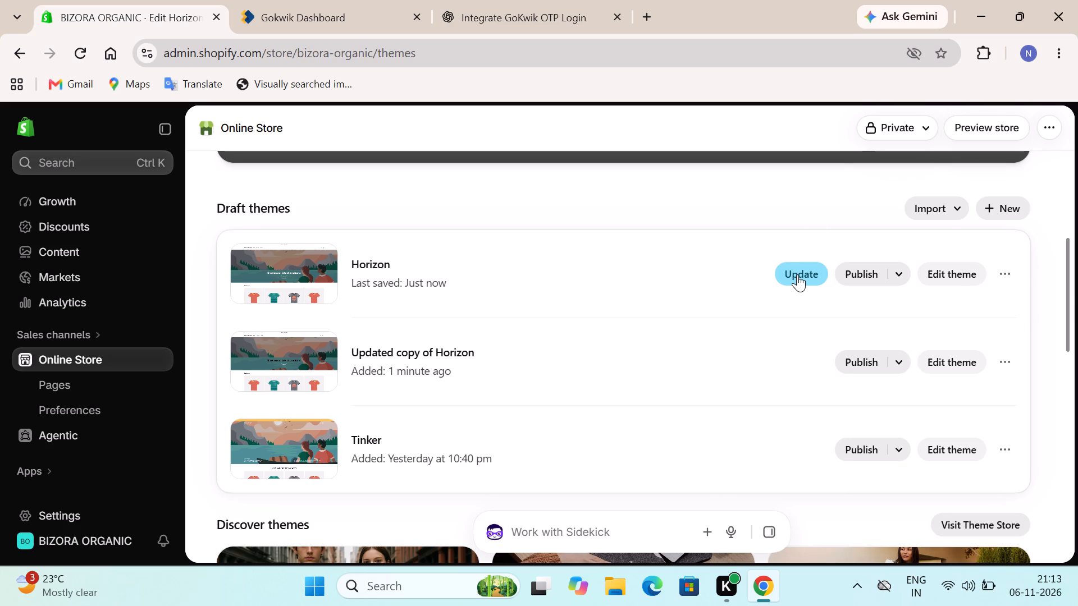
Add an updated Horizon 4.4.0 copy of the draft Horizon theme to the drafts.
{"action": "left_click", "coordinate": [797, 274]}
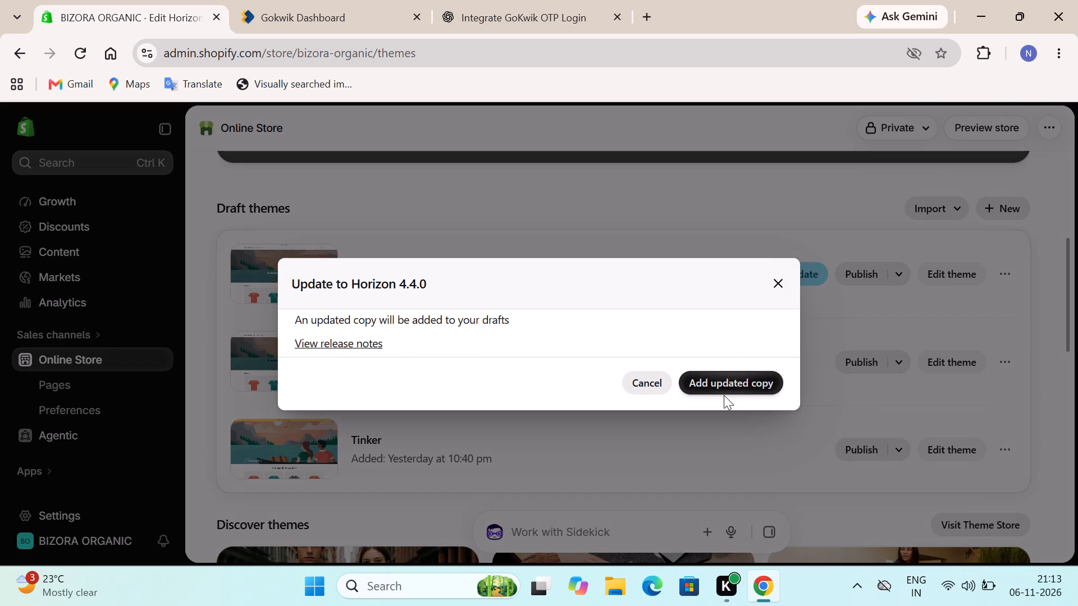
{"action": "left_click", "coordinate": [748, 380]}
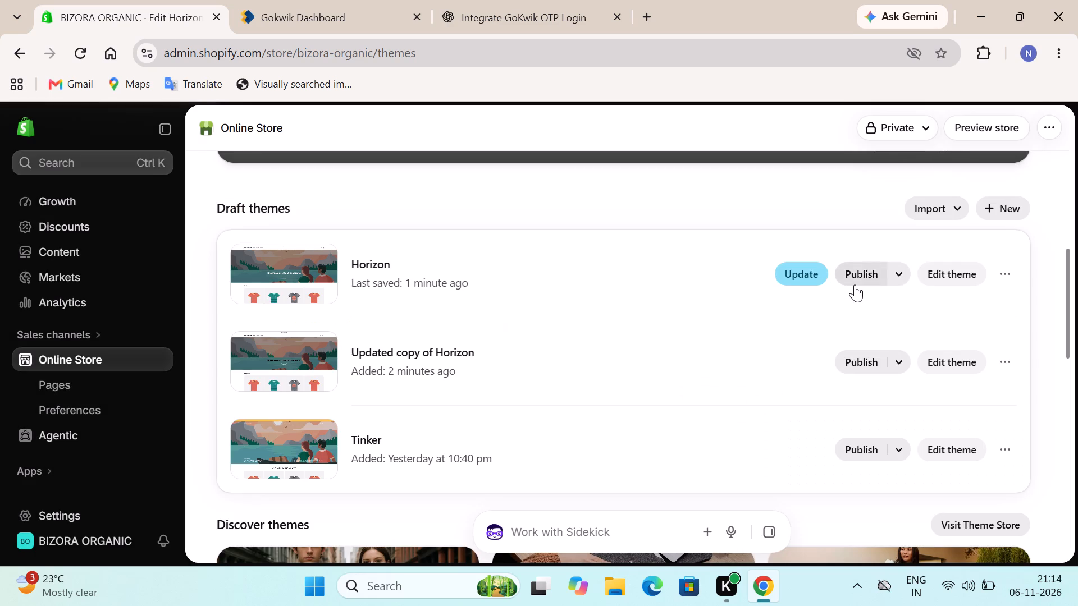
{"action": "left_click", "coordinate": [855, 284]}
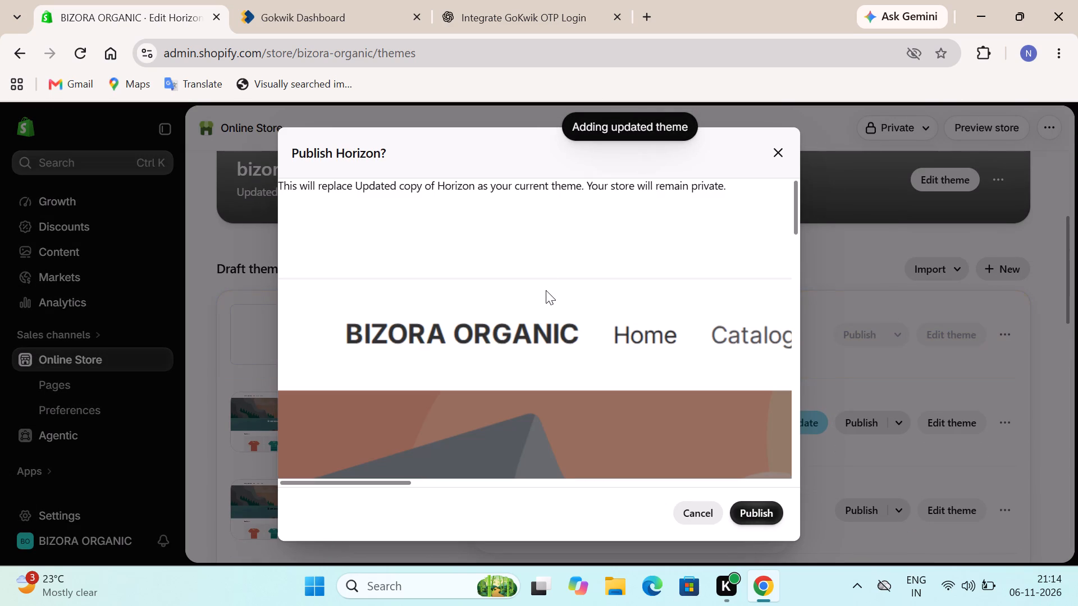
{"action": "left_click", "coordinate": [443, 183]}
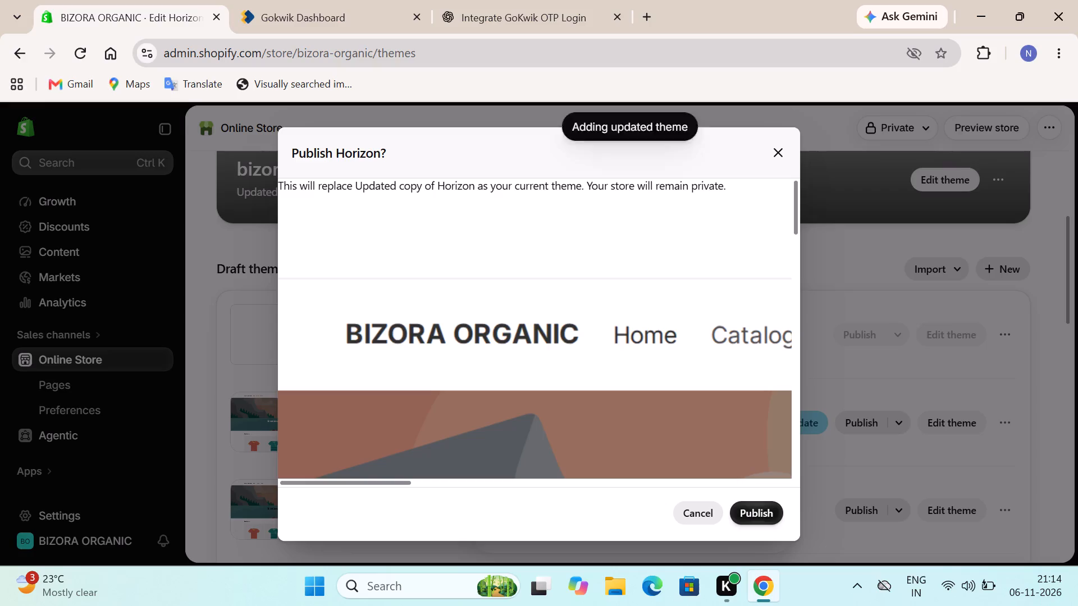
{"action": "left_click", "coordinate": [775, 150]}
Change the online store's visibility from private to Public and apply the update.
{"action": "left_click", "coordinate": [905, 132]}
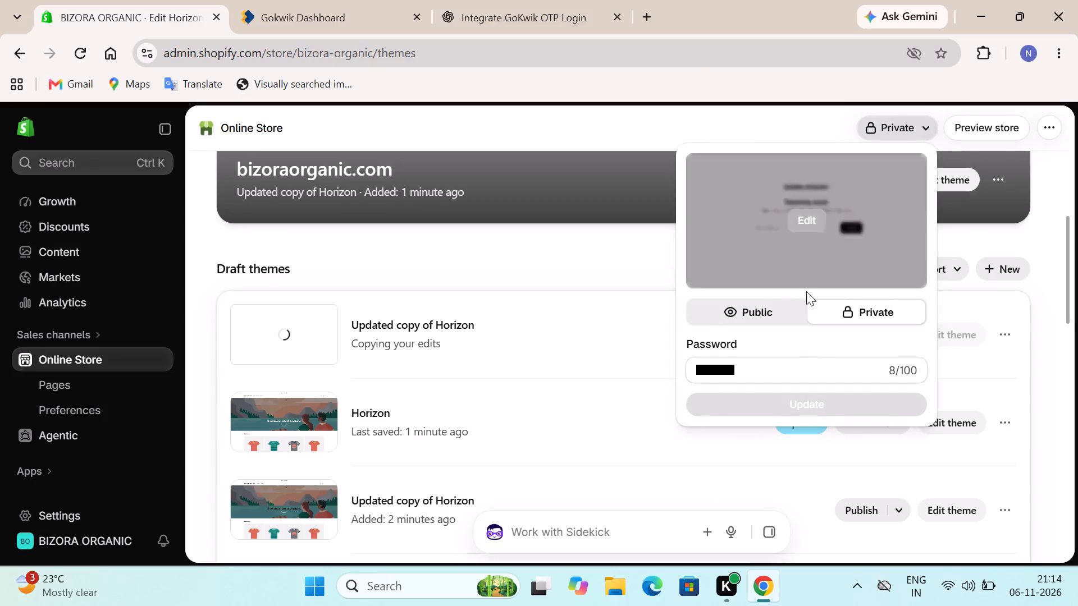
{"action": "left_click", "coordinate": [754, 309]}
{"action": "left_click", "coordinate": [785, 340]}
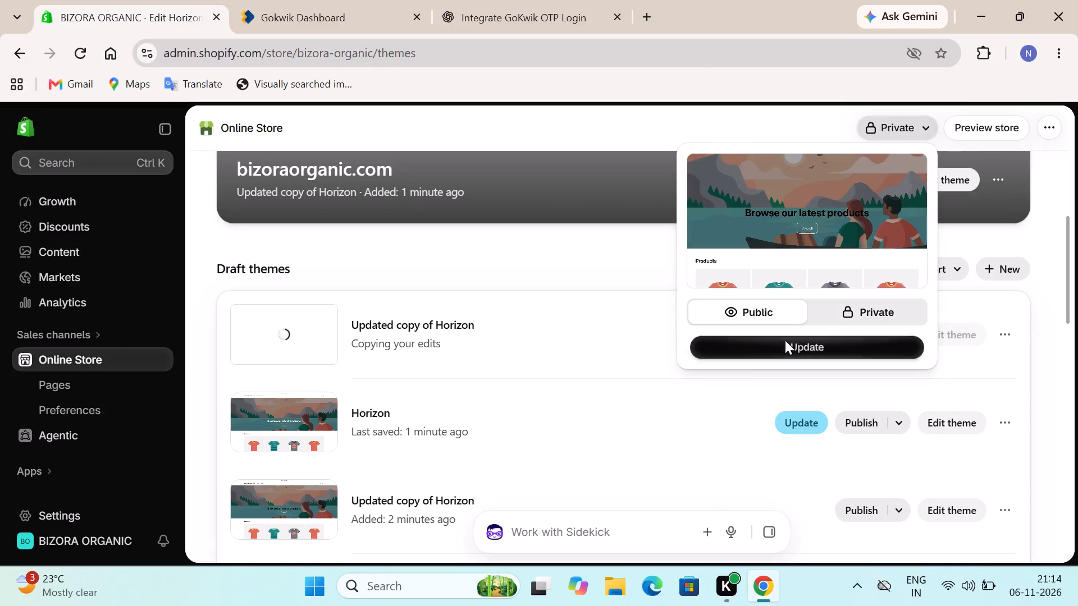
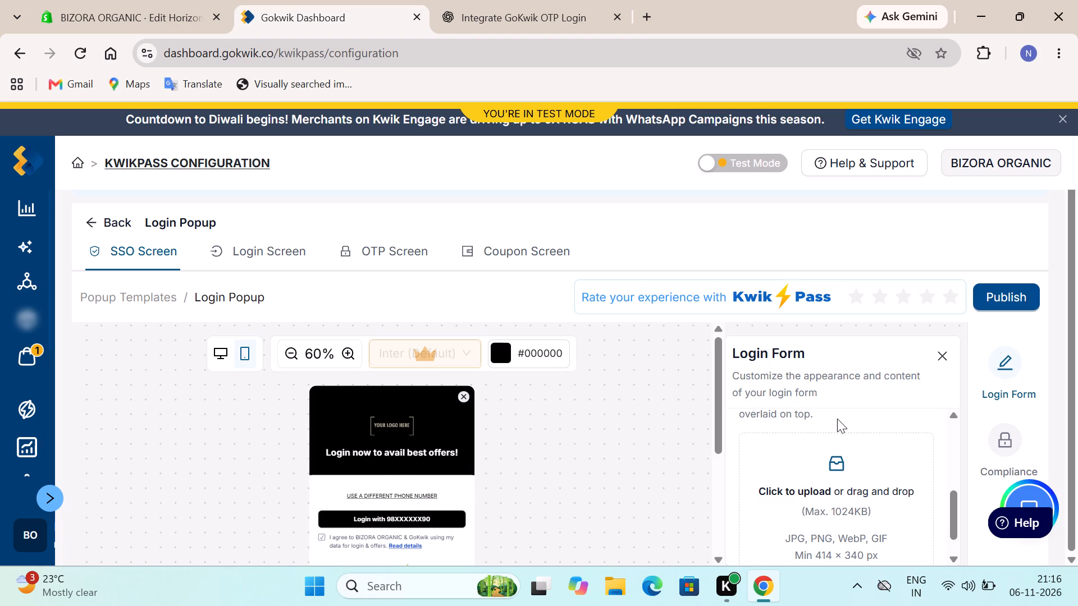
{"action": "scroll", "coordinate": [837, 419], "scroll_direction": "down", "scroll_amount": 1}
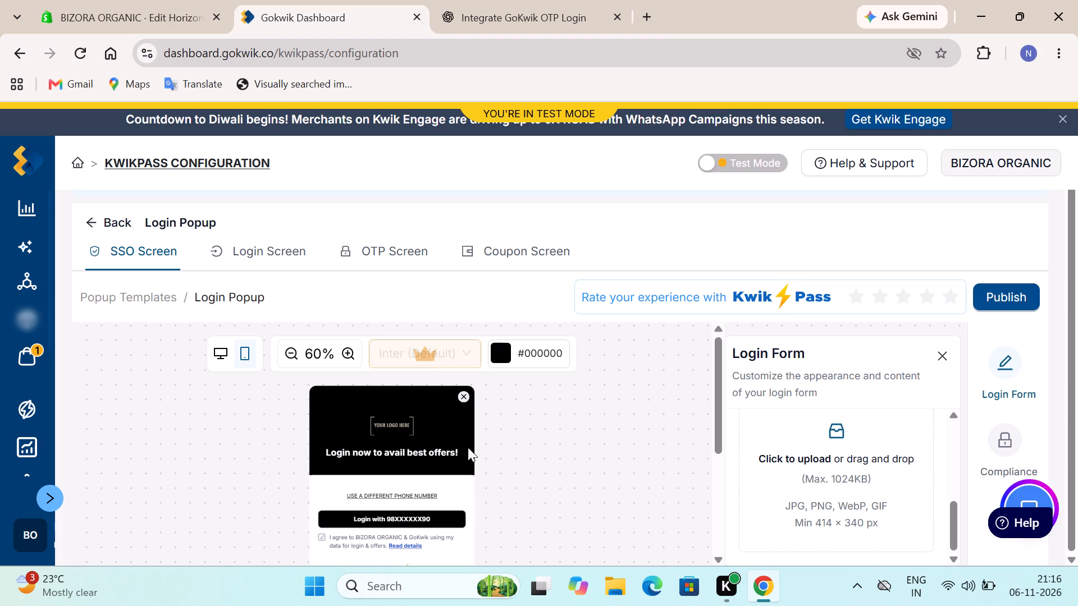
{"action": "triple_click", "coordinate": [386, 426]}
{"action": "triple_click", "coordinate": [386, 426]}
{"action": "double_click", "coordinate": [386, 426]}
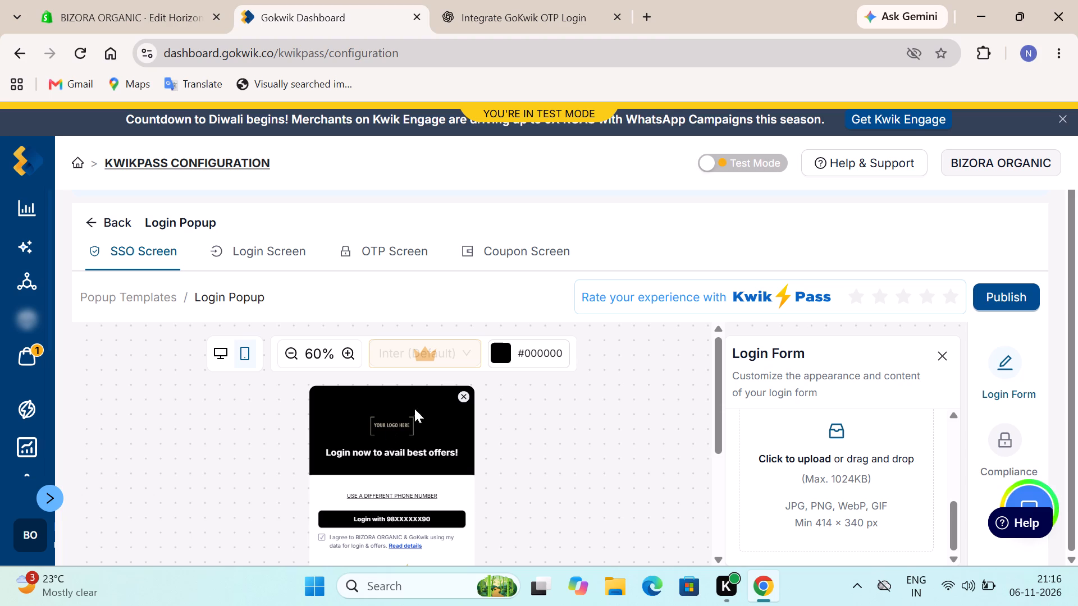
Review the Login Form settings from the premium upgrade notice and button color through the background image upload.
{"action": "scroll", "coordinate": [837, 438], "scroll_direction": "up", "scroll_amount": 2}
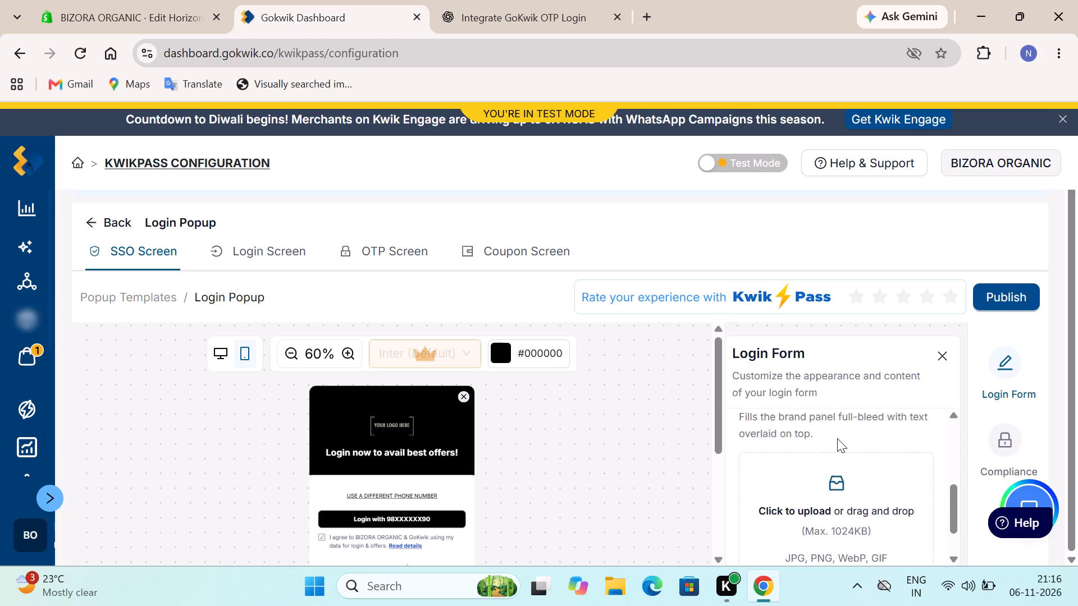
{"action": "scroll", "coordinate": [837, 438], "scroll_direction": "up", "scroll_amount": 4}
{"action": "scroll", "coordinate": [837, 438], "scroll_direction": "down", "scroll_amount": 2}
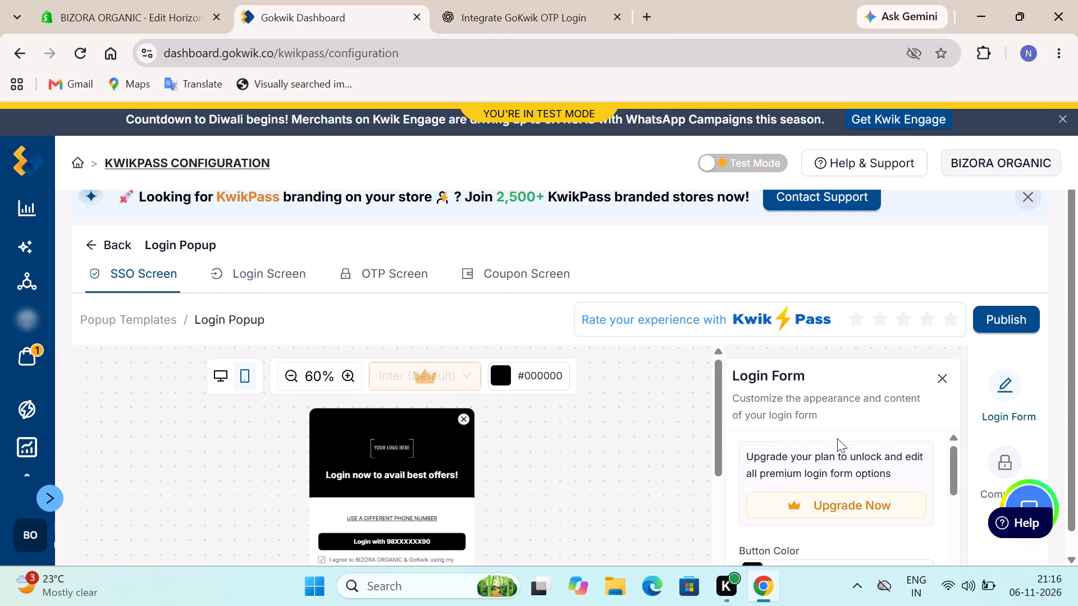
{"action": "scroll", "coordinate": [837, 438], "scroll_direction": "down", "scroll_amount": 4}
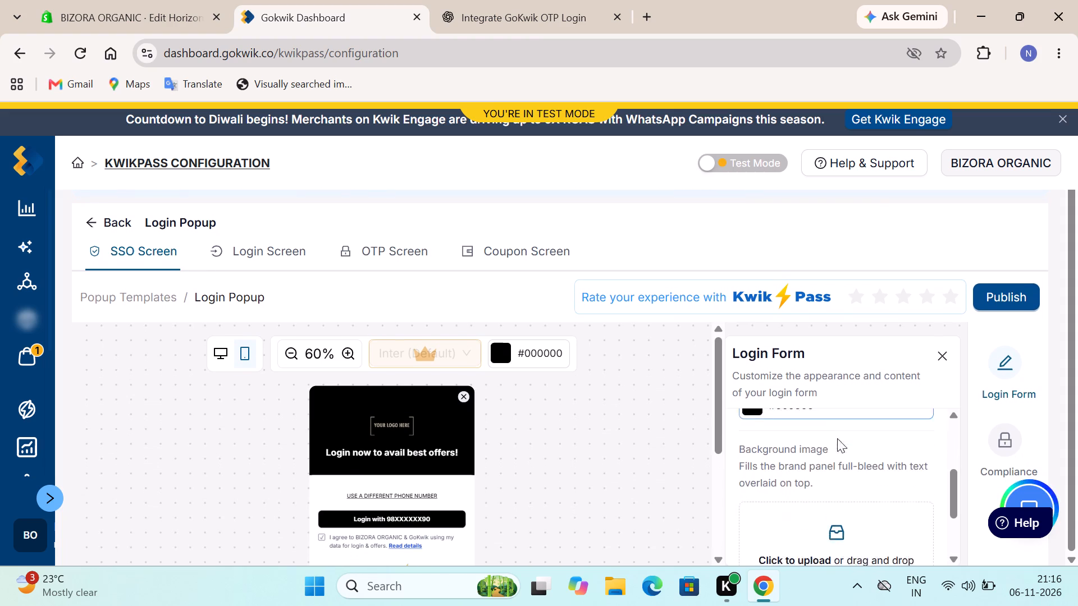
{"action": "scroll", "coordinate": [837, 438], "scroll_direction": "down", "scroll_amount": 2}
{"action": "scroll", "coordinate": [837, 438], "scroll_direction": "up", "scroll_amount": 4}
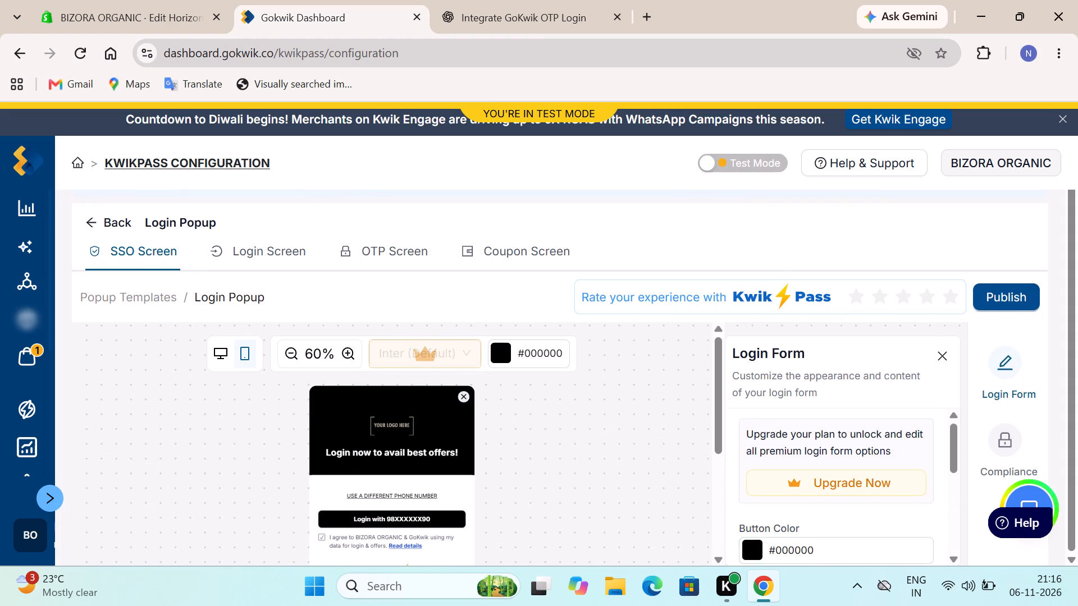
{"action": "scroll", "coordinate": [877, 433], "scroll_direction": "down", "scroll_amount": 1}
{"action": "scroll", "coordinate": [844, 353], "scroll_direction": "down", "scroll_amount": 1}
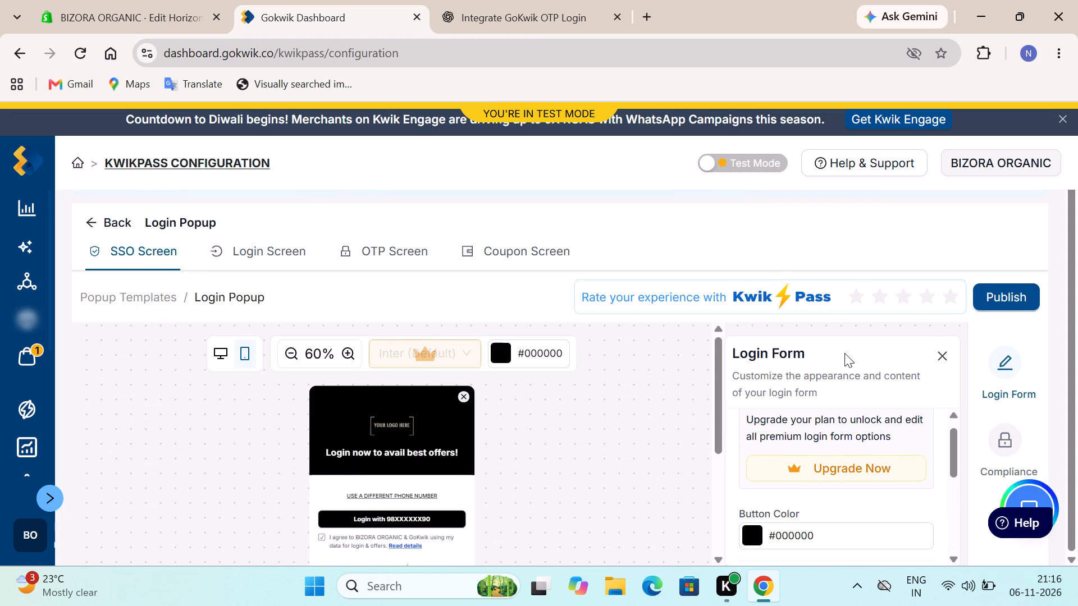
Open the plan upgrade for unlocking the premium login form options.
{"action": "scroll", "coordinate": [844, 353], "scroll_direction": "down", "scroll_amount": 1}
{"action": "left_click", "coordinate": [838, 462]}
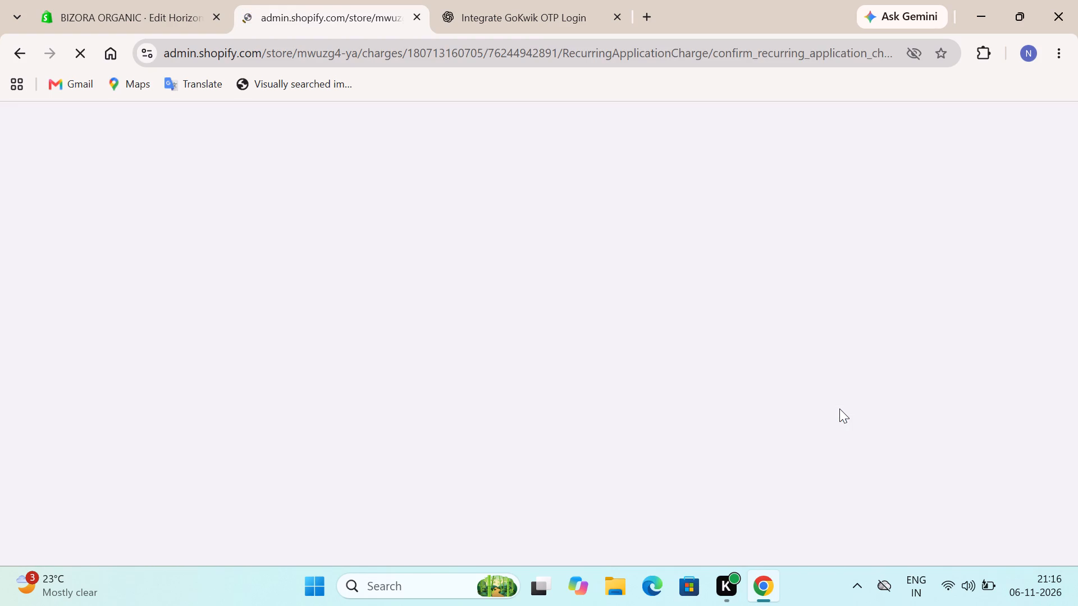
{"action": "scroll", "coordinate": [839, 408], "scroll_direction": "down", "scroll_amount": 1}
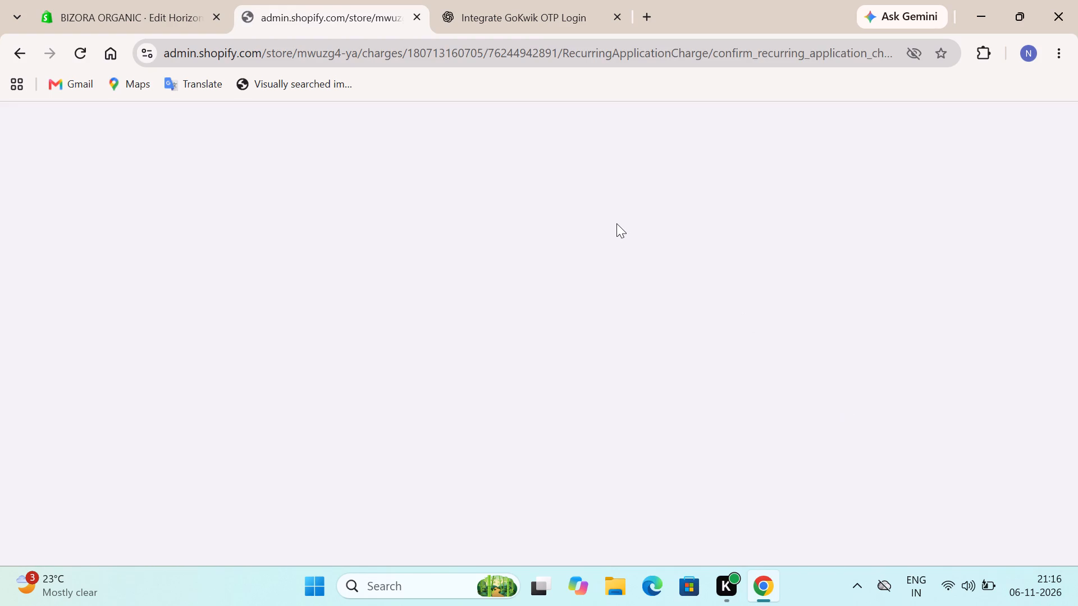
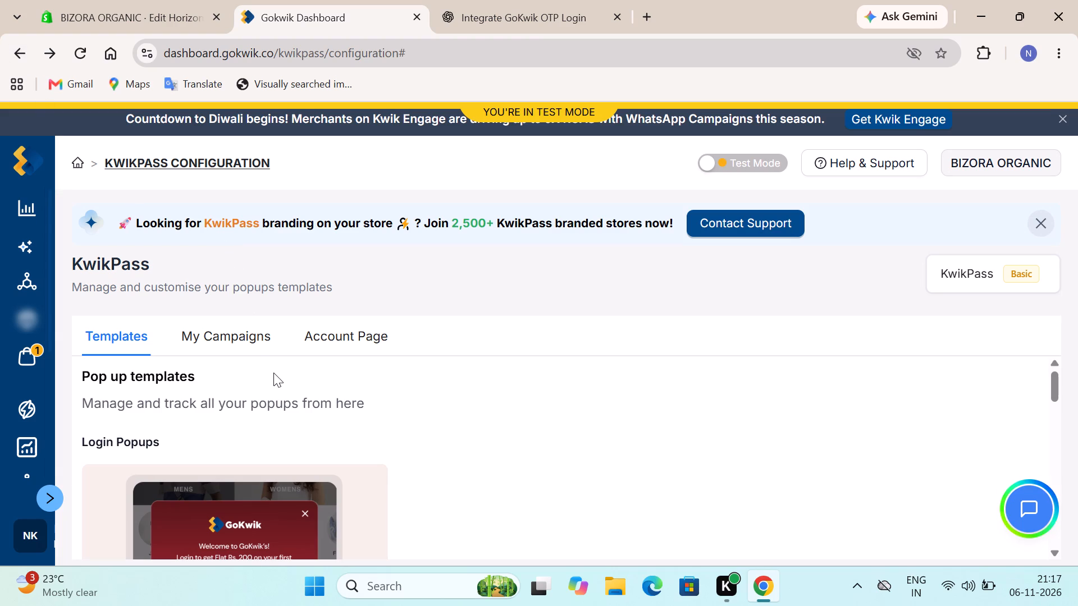
Open the first template under Login Popups for customization.
{"action": "scroll", "coordinate": [273, 373], "scroll_direction": "down", "scroll_amount": 2}
{"action": "left_click", "coordinate": [272, 488]}
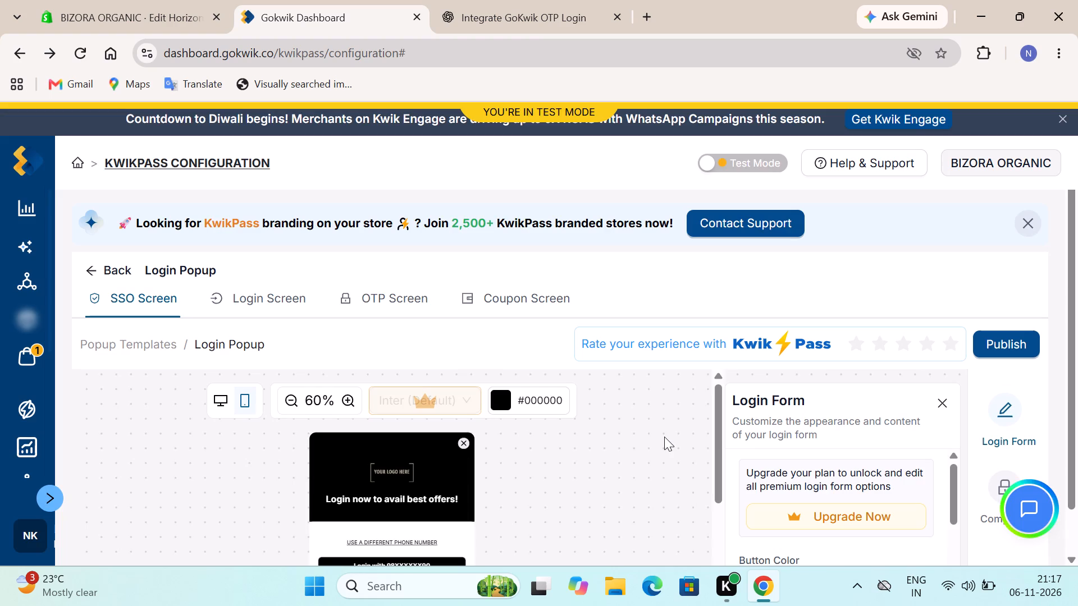
Review the SSO Screen's popup preview and its Login Form settings, from the button color through the background image upload.
{"action": "scroll", "coordinate": [664, 437], "scroll_direction": "down", "scroll_amount": 1}
{"action": "scroll", "coordinate": [830, 377], "scroll_direction": "down", "scroll_amount": 2}
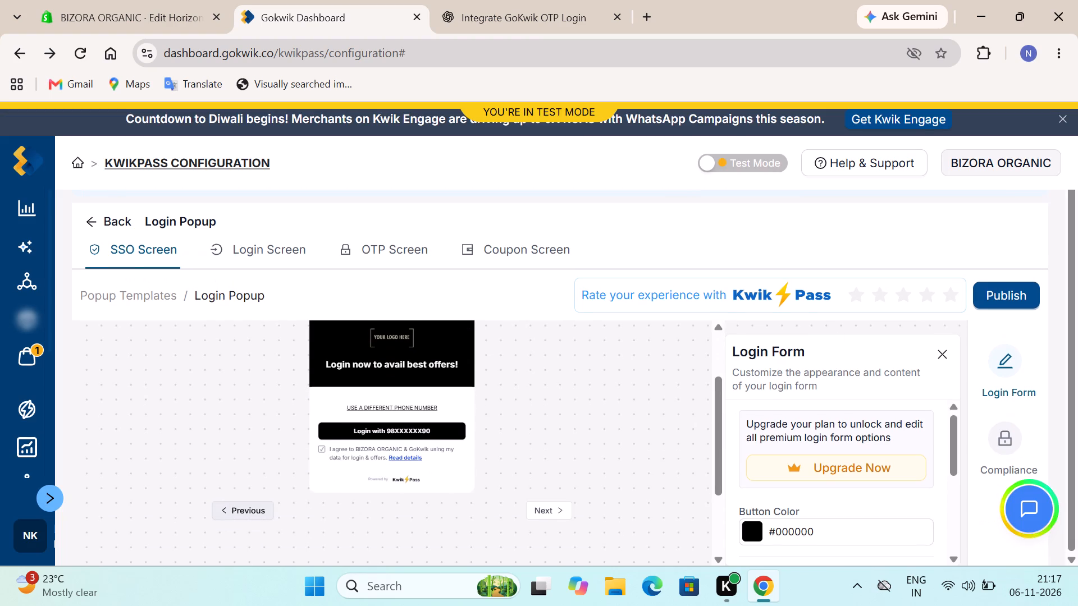
{"action": "scroll", "coordinate": [830, 377], "scroll_direction": "down", "scroll_amount": 1}
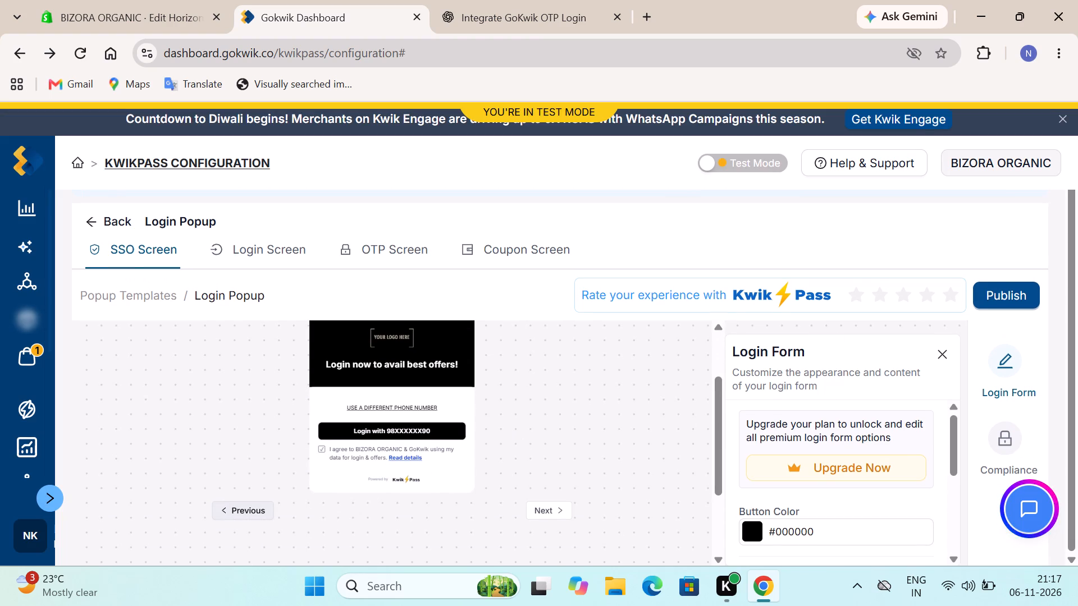
{"action": "scroll", "coordinate": [897, 443], "scroll_direction": "down", "scroll_amount": 5}
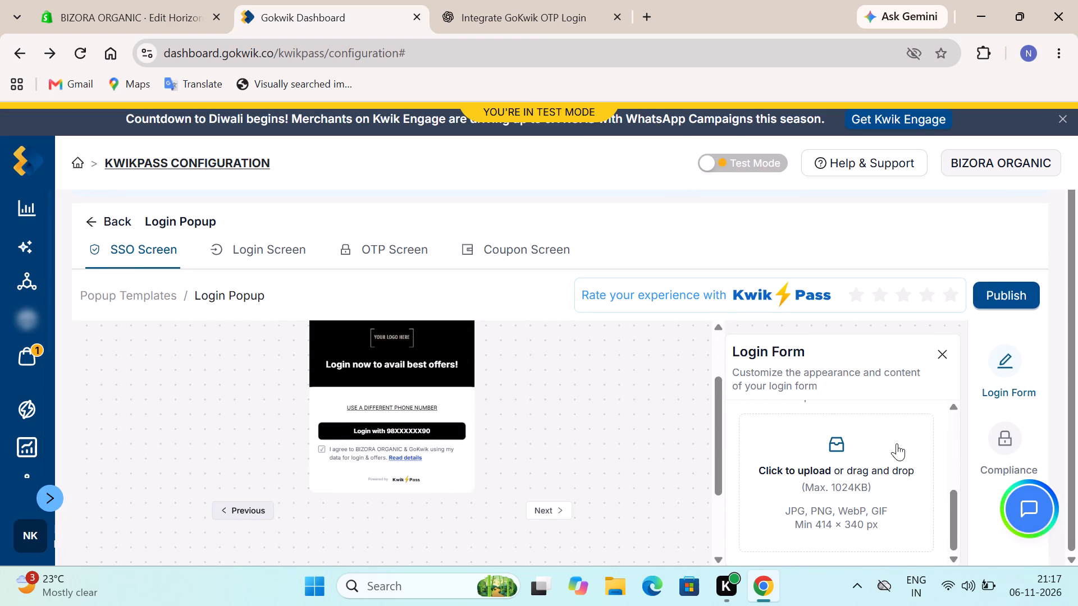
{"action": "scroll", "coordinate": [897, 443], "scroll_direction": "up", "scroll_amount": 3}
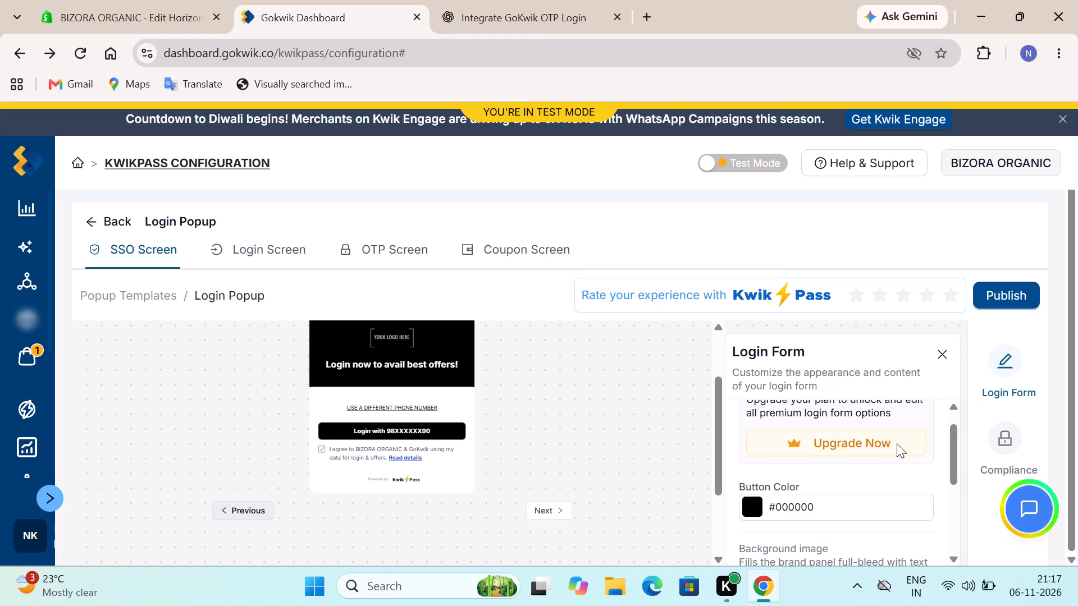
{"action": "scroll", "coordinate": [871, 444], "scroll_direction": "right", "scroll_amount": 1}
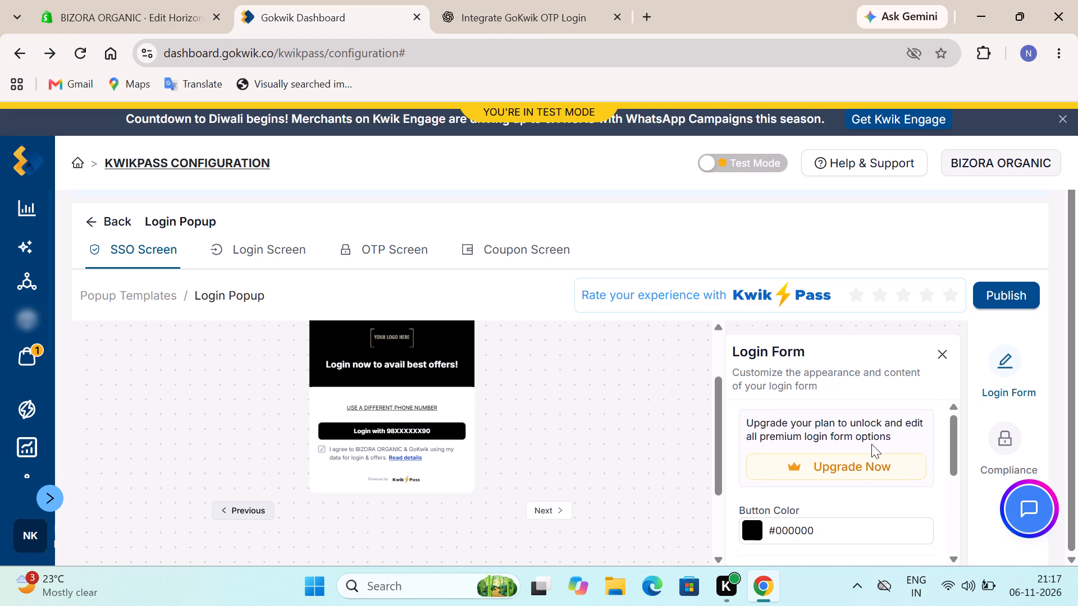
{"action": "scroll", "coordinate": [871, 444], "scroll_direction": "right", "scroll_amount": 1}
{"action": "scroll", "coordinate": [871, 444], "scroll_direction": "down", "scroll_amount": 1}
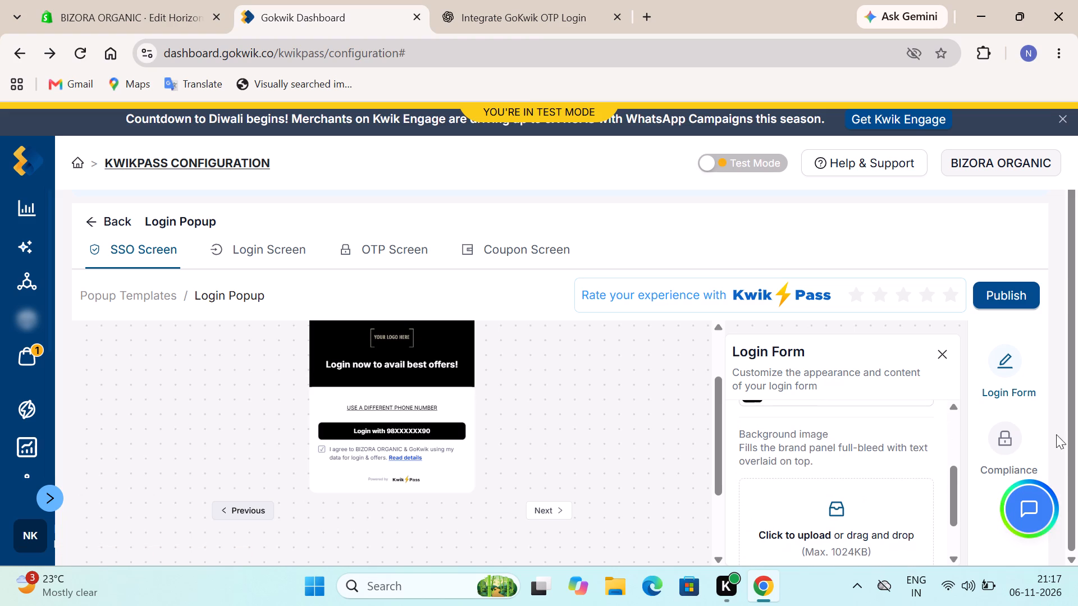
{"action": "scroll", "coordinate": [1020, 427], "scroll_direction": "down", "scroll_amount": 2}
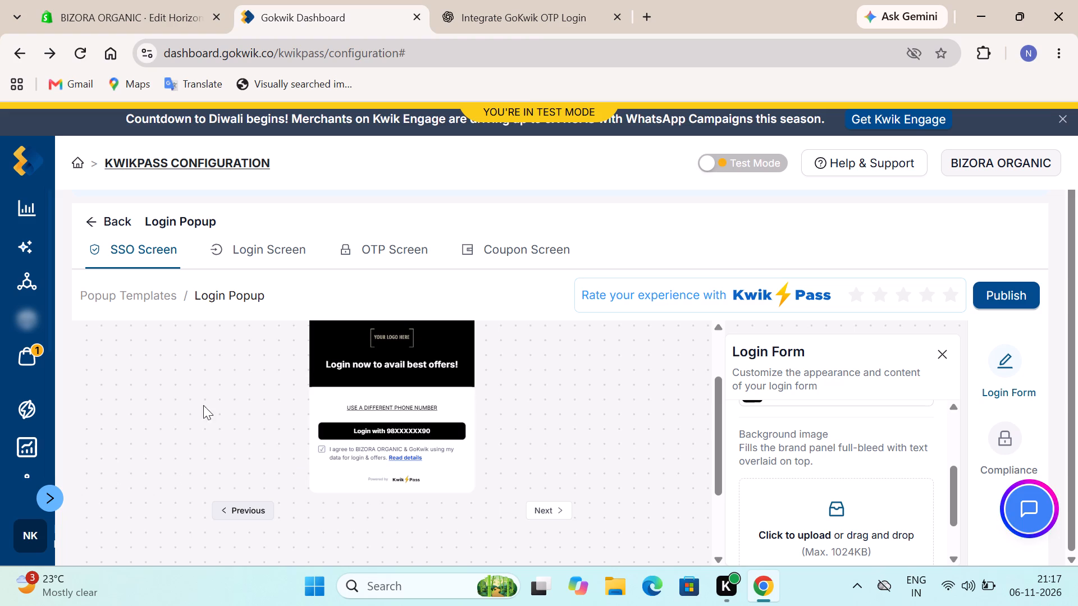
Check the Login Screen's mobile number popup preview and its Popup Appearance options.
{"action": "left_click", "coordinate": [269, 260]}
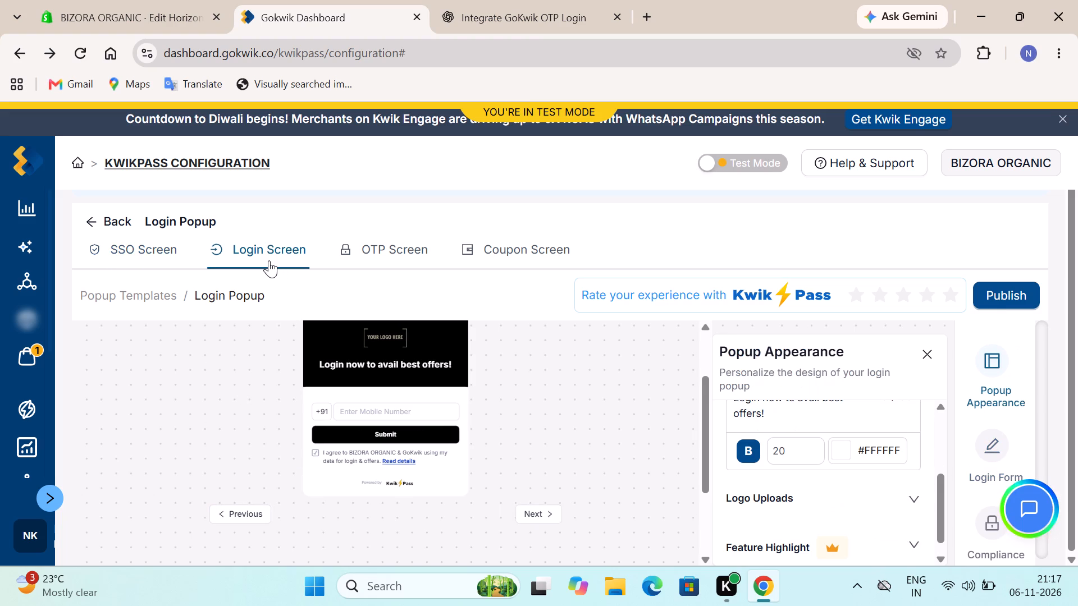
{"action": "scroll", "coordinate": [313, 339], "scroll_direction": "up", "scroll_amount": 1}
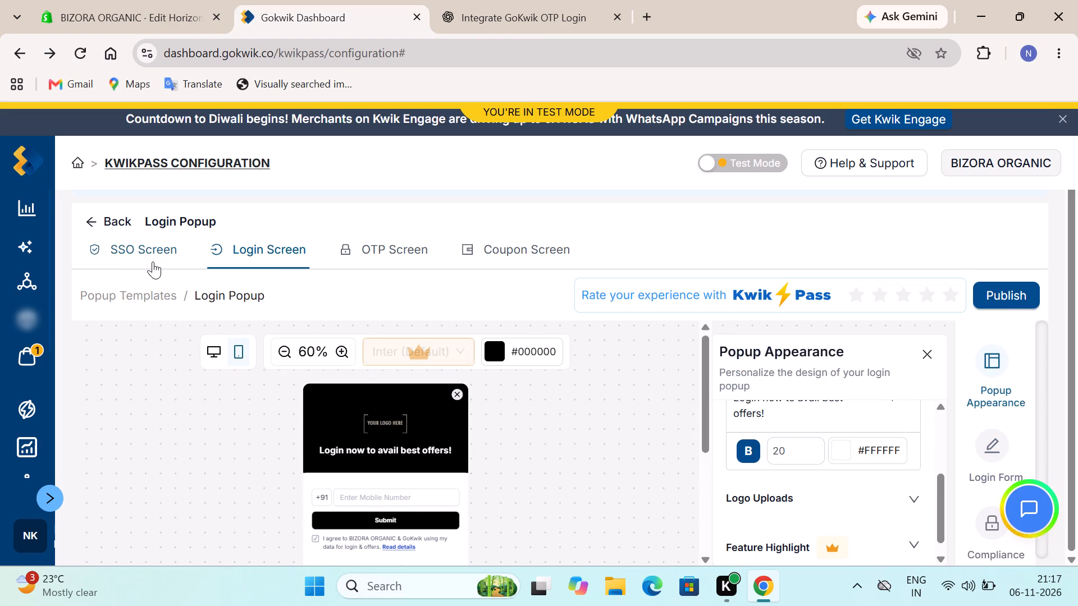
{"action": "left_click", "coordinate": [153, 261]}
{"action": "left_click", "coordinate": [257, 247]}
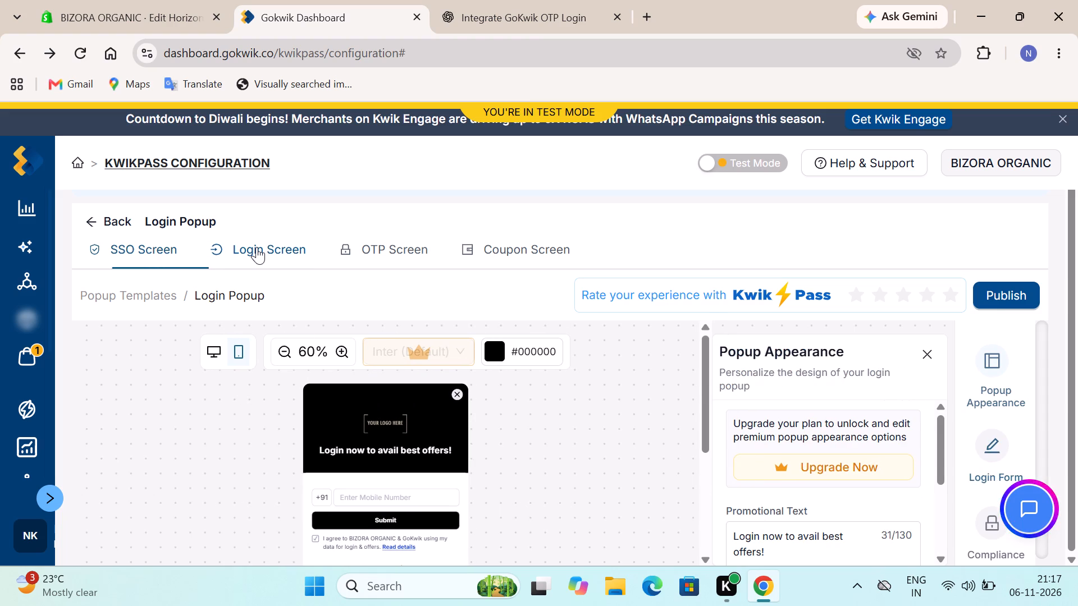
Examine the OTP Screen's verification popup preview, including the logo placeholder, and the heading and subtext options in OTP Box Design.
{"action": "left_click", "coordinate": [403, 251]}
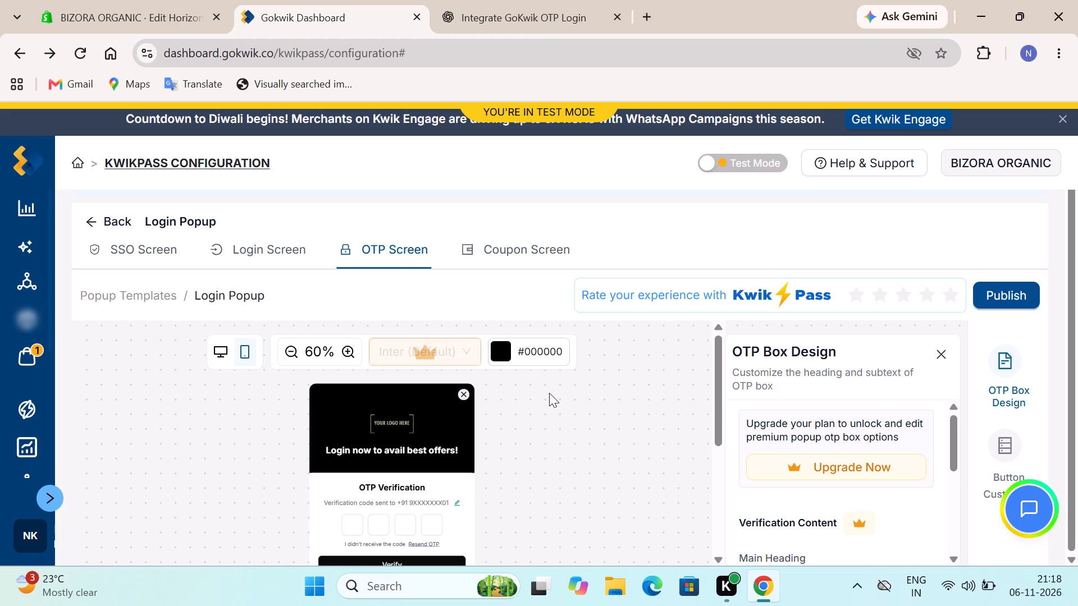
{"action": "scroll", "coordinate": [549, 393], "scroll_direction": "down", "scroll_amount": 1}
{"action": "scroll", "coordinate": [869, 446], "scroll_direction": "down", "scroll_amount": 3}
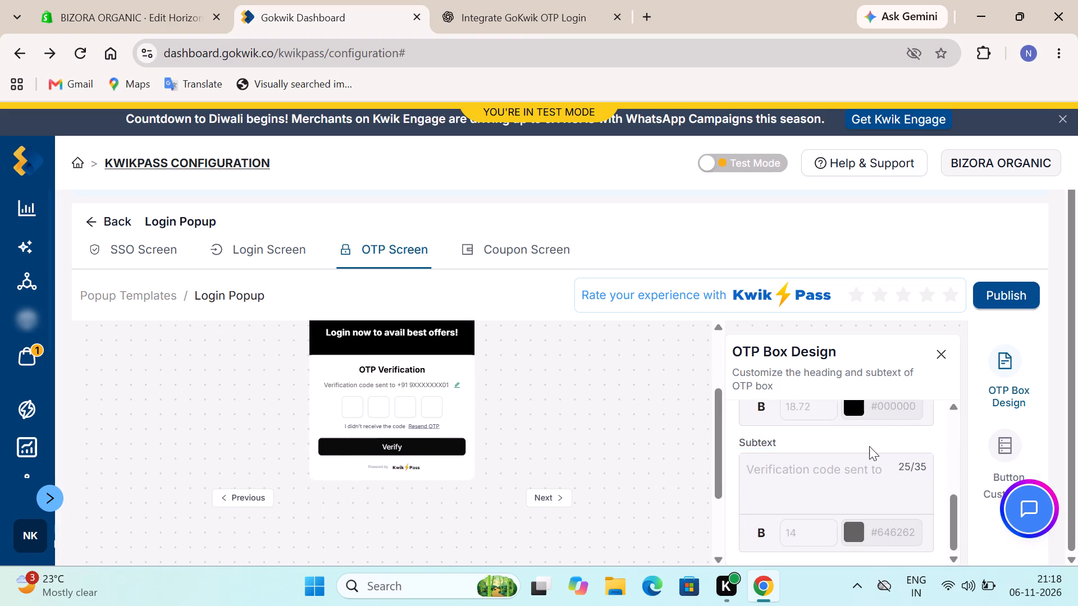
{"action": "scroll", "coordinate": [869, 446], "scroll_direction": "up", "scroll_amount": 4}
{"action": "scroll", "coordinate": [869, 446], "scroll_direction": "down", "scroll_amount": 3}
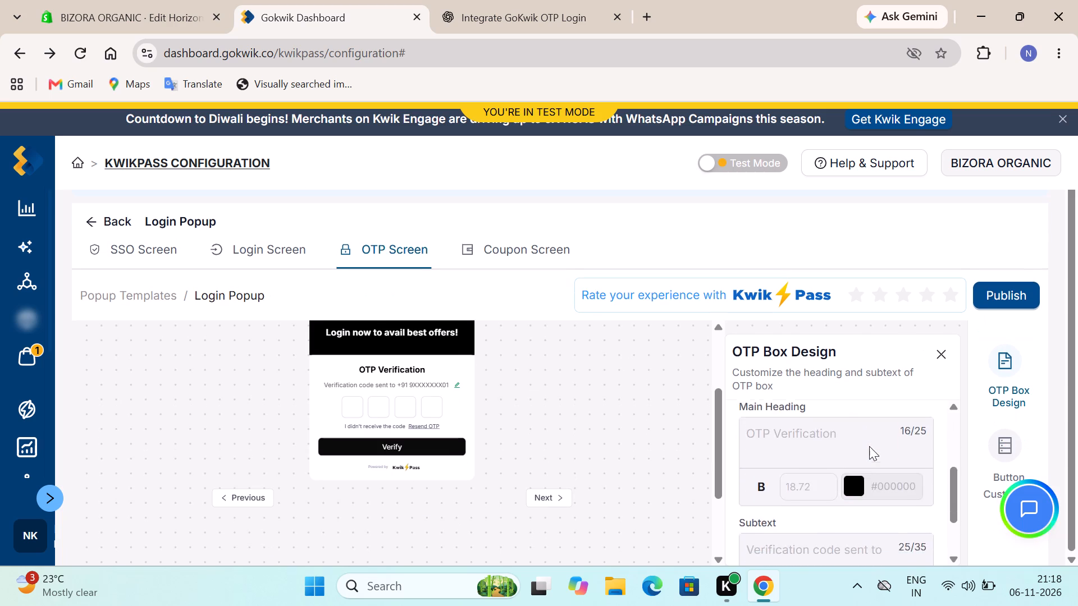
{"action": "scroll", "coordinate": [869, 446], "scroll_direction": "down", "scroll_amount": 3}
{"action": "scroll", "coordinate": [869, 446], "scroll_direction": "up", "scroll_amount": 3}
{"action": "scroll", "coordinate": [371, 439], "scroll_direction": "up", "scroll_amount": 1}
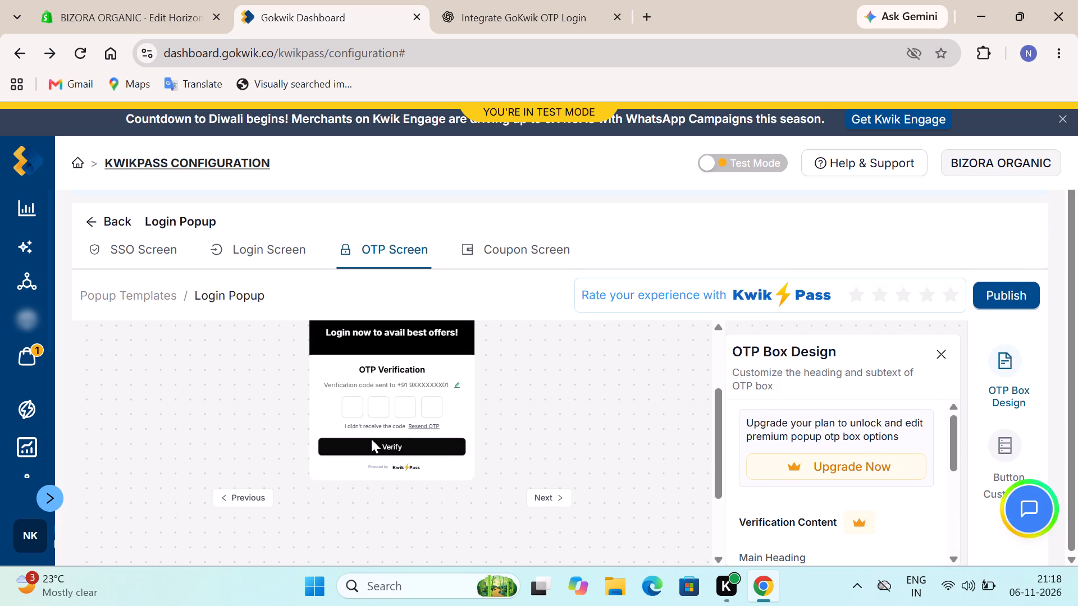
{"action": "scroll", "coordinate": [371, 439], "scroll_direction": "up", "scroll_amount": 1}
{"action": "triple_click", "coordinate": [386, 437]}
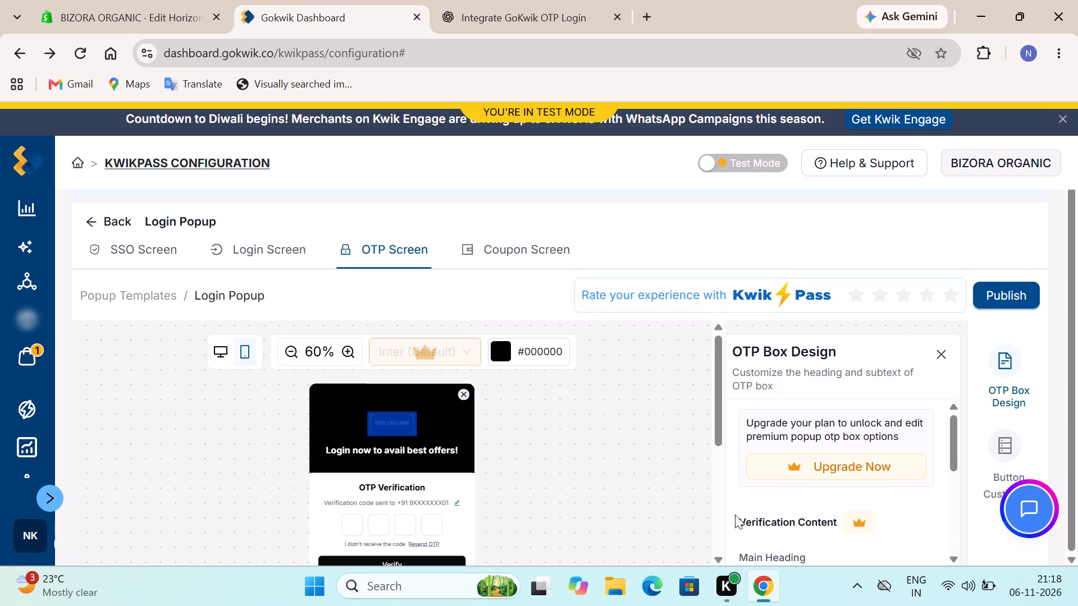
{"action": "scroll", "coordinate": [874, 447], "scroll_direction": "down", "scroll_amount": 6}
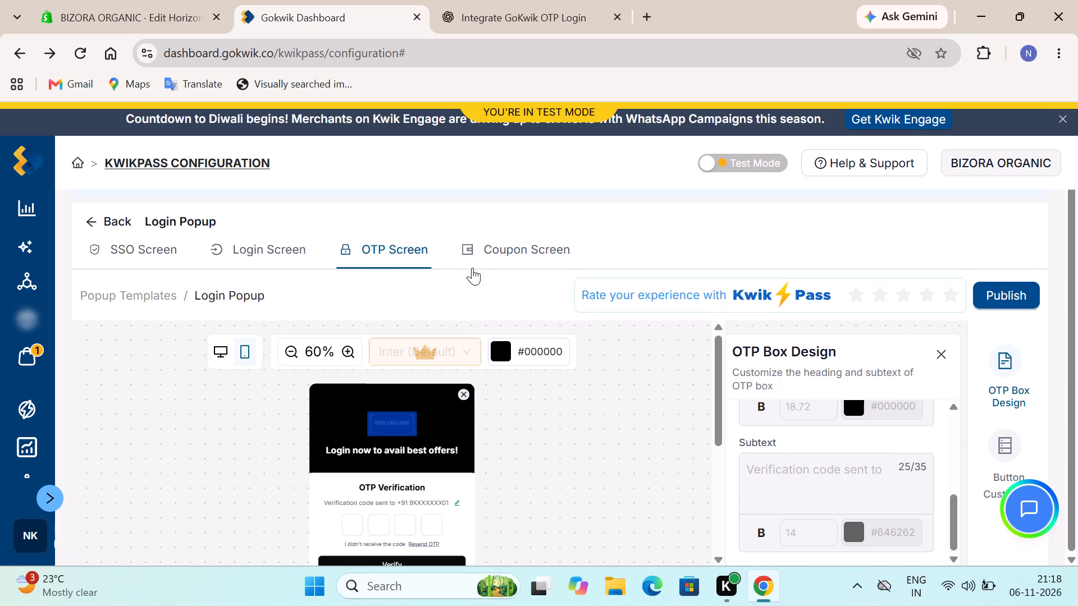
Compare the Login Screen's Popup Appearance options with the SSO Screen's Login Form options.
{"action": "left_click", "coordinate": [247, 252]}
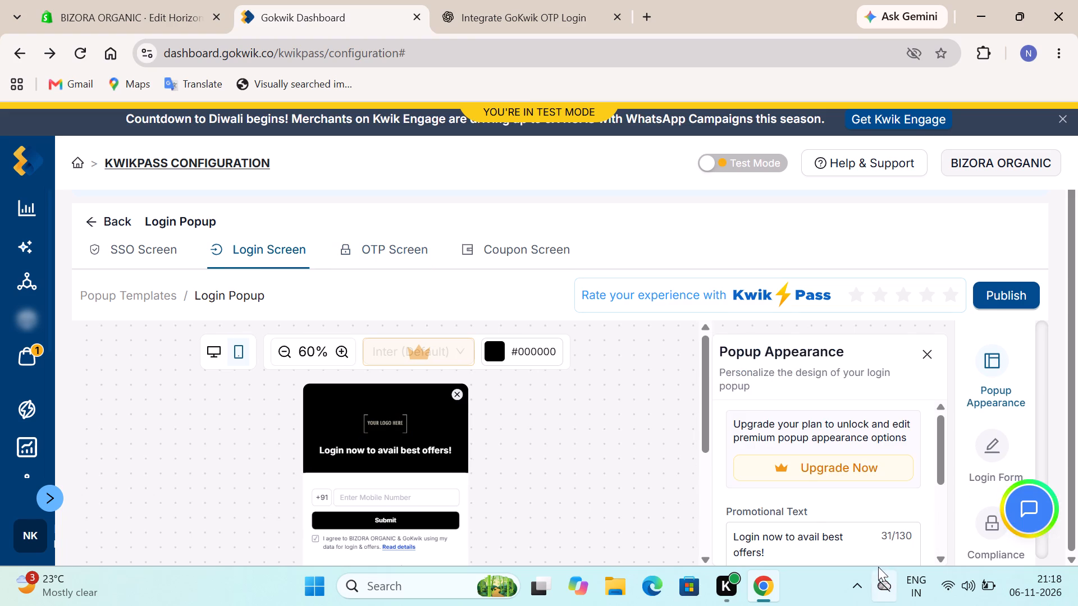
{"action": "scroll", "coordinate": [801, 513], "scroll_direction": "down", "scroll_amount": 5}
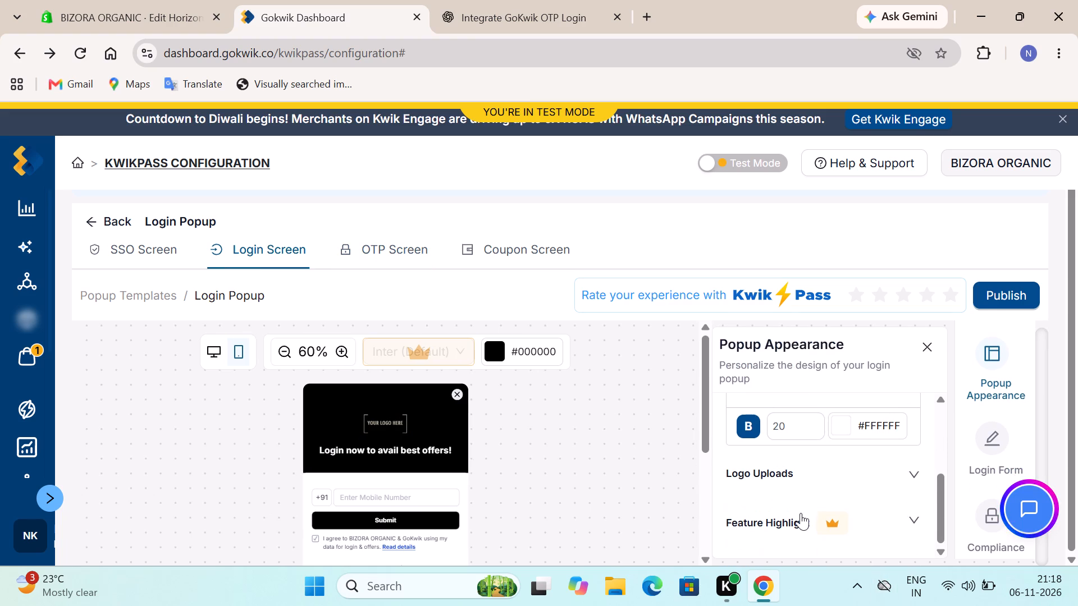
{"action": "left_click", "coordinate": [156, 248]}
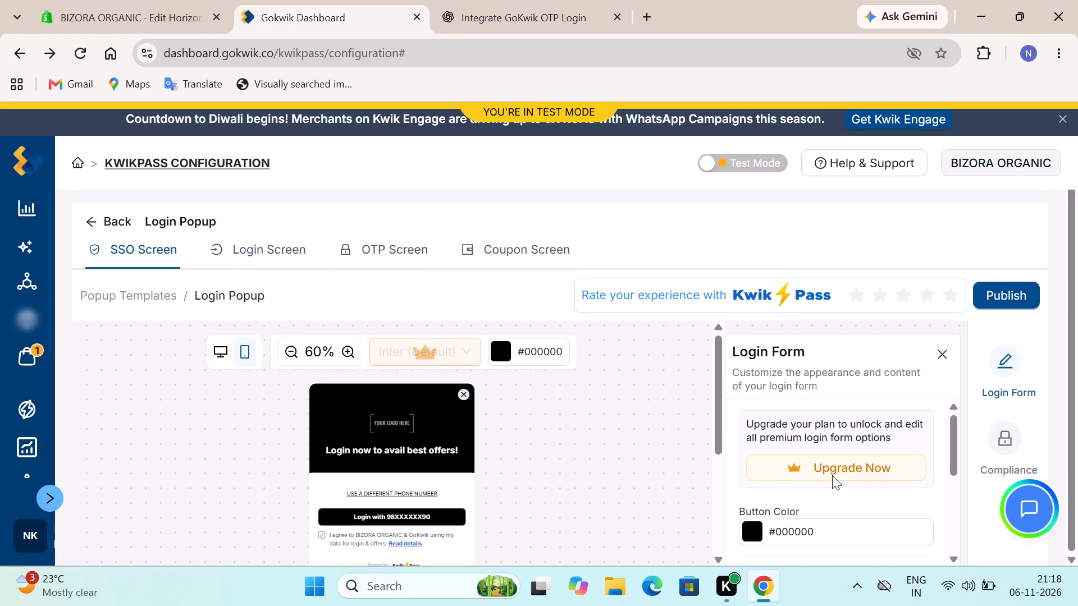
{"action": "scroll", "coordinate": [832, 475], "scroll_direction": "down", "scroll_amount": 3}
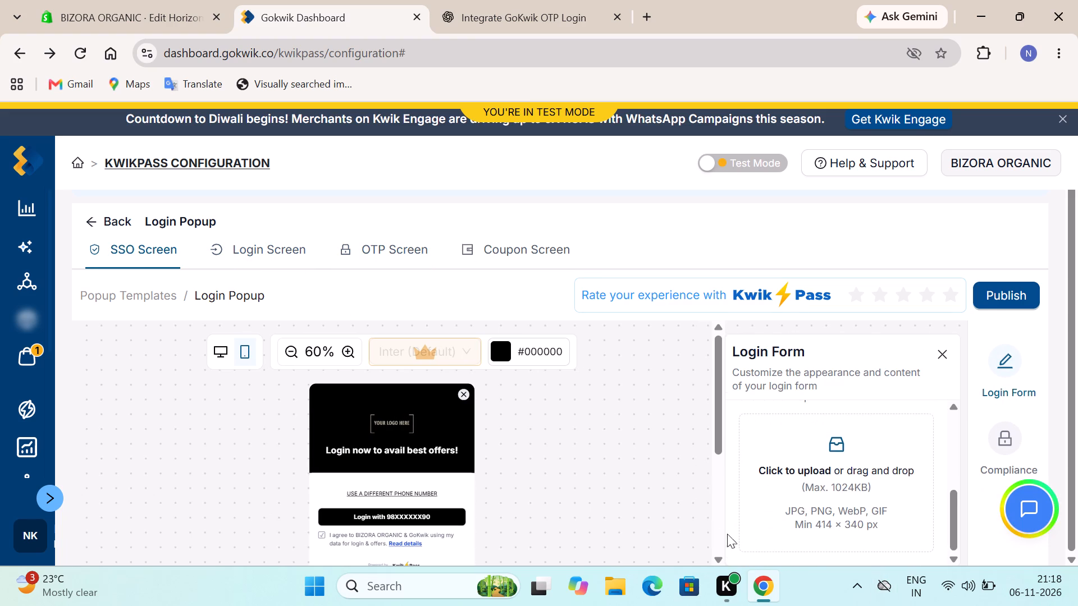
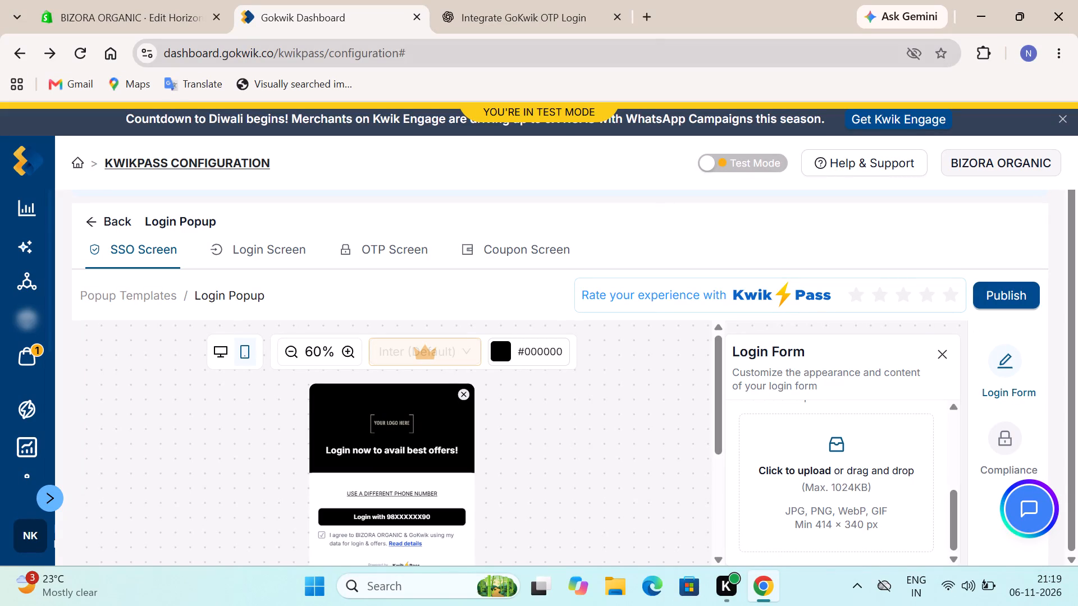
Open a new browser tab alongside the KwikPass configuration.
{"action": "left_click", "coordinate": [637, 12]}
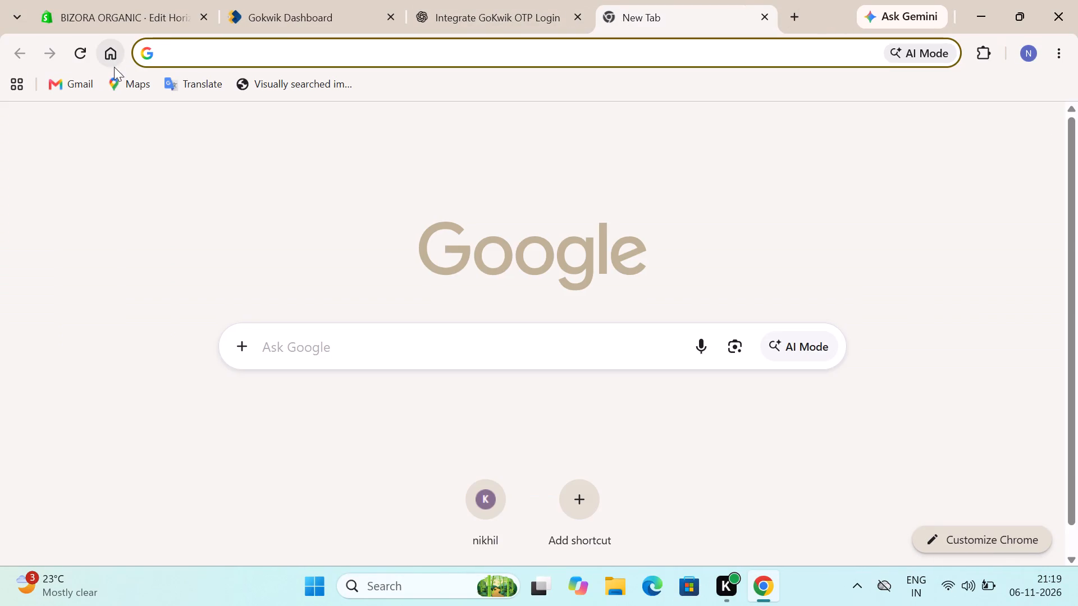
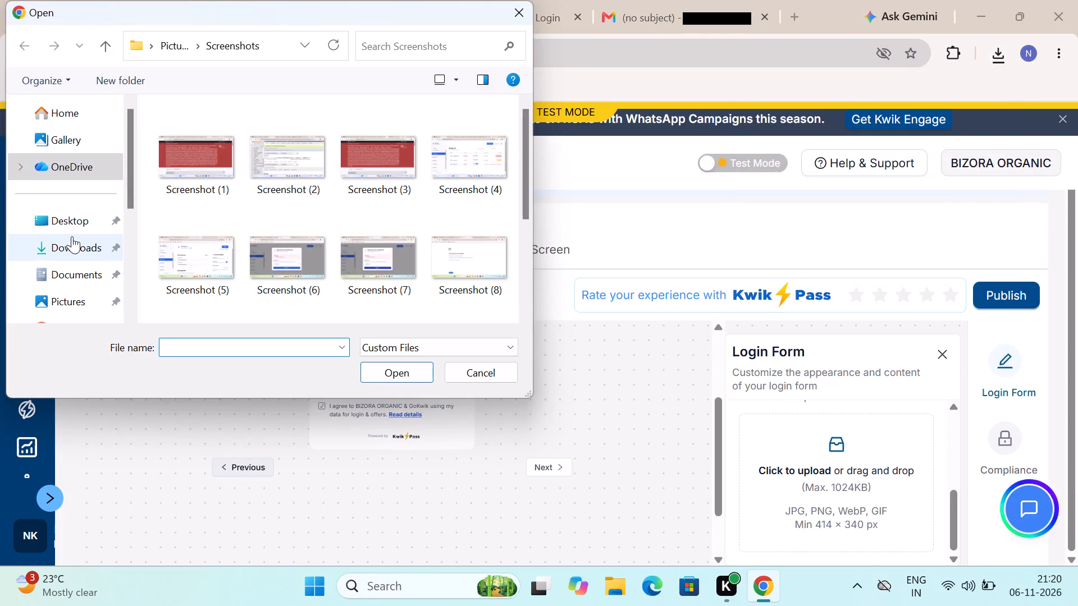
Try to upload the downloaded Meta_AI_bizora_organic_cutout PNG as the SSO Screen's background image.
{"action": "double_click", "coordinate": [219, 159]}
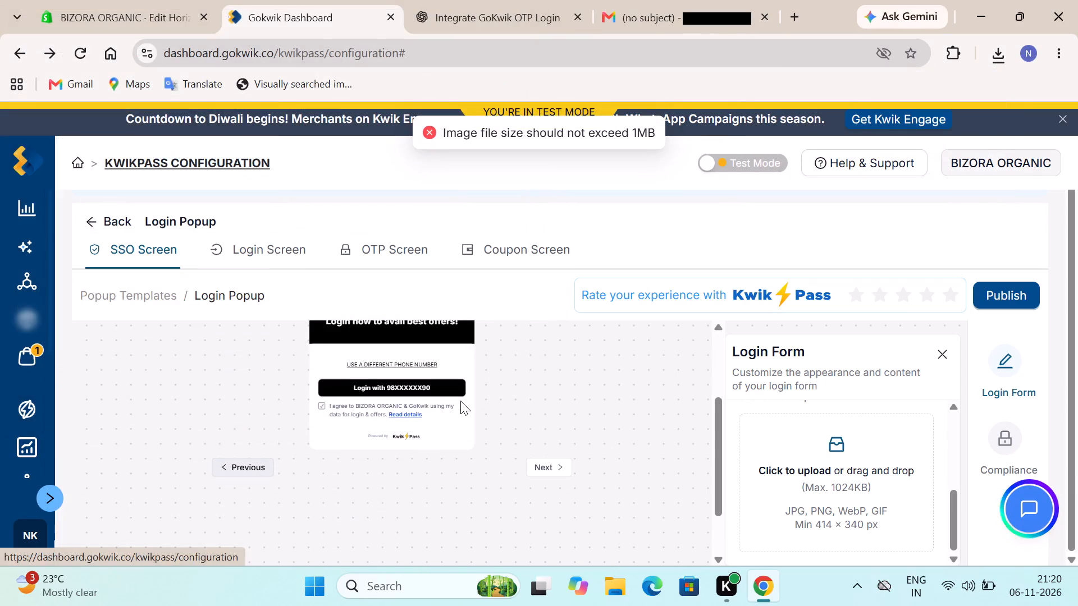
Search the web for an image resizer, open ReduceImages, and load the Meta_AI_bizora_organic_cutout logo file.
{"action": "left_click", "coordinate": [794, 15]}
{"action": "type", "text": "imae"}
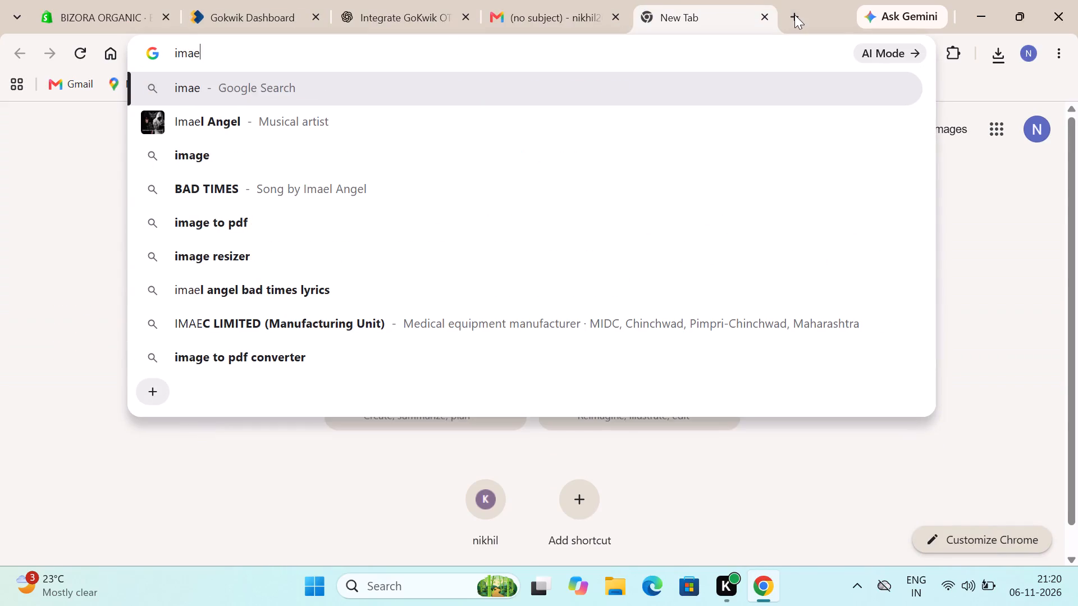
{"action": "left_click", "coordinate": [389, 241]}
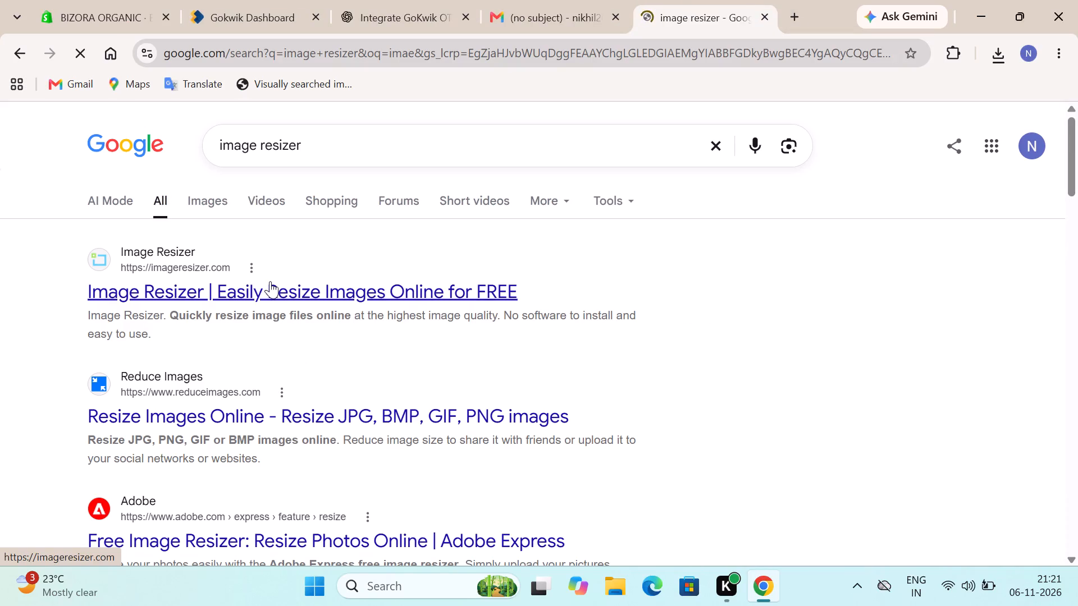
{"action": "left_click", "coordinate": [209, 411]}
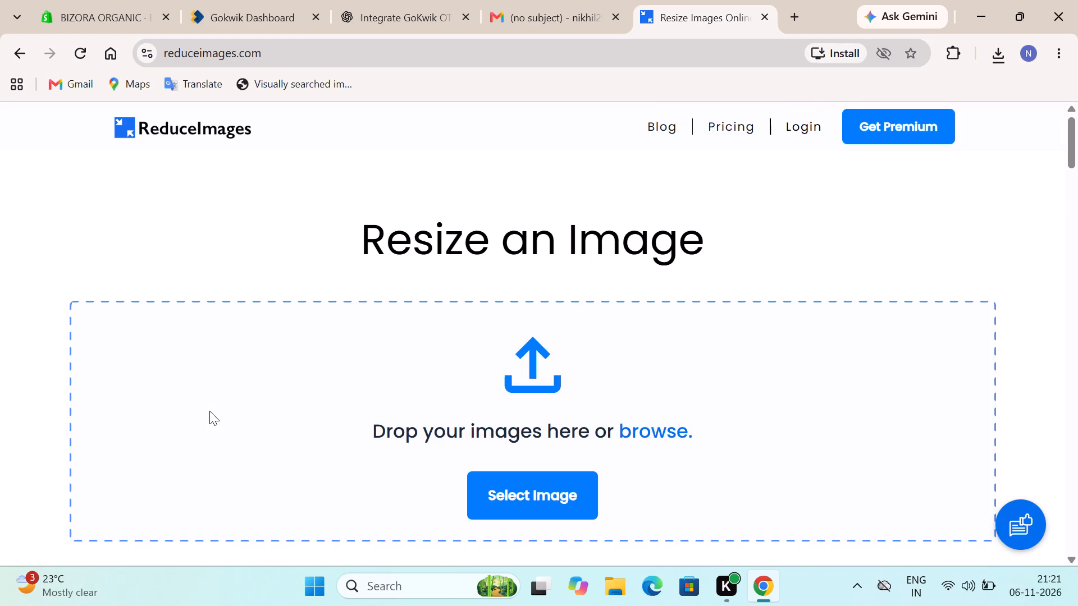
{"action": "left_click", "coordinate": [531, 507]}
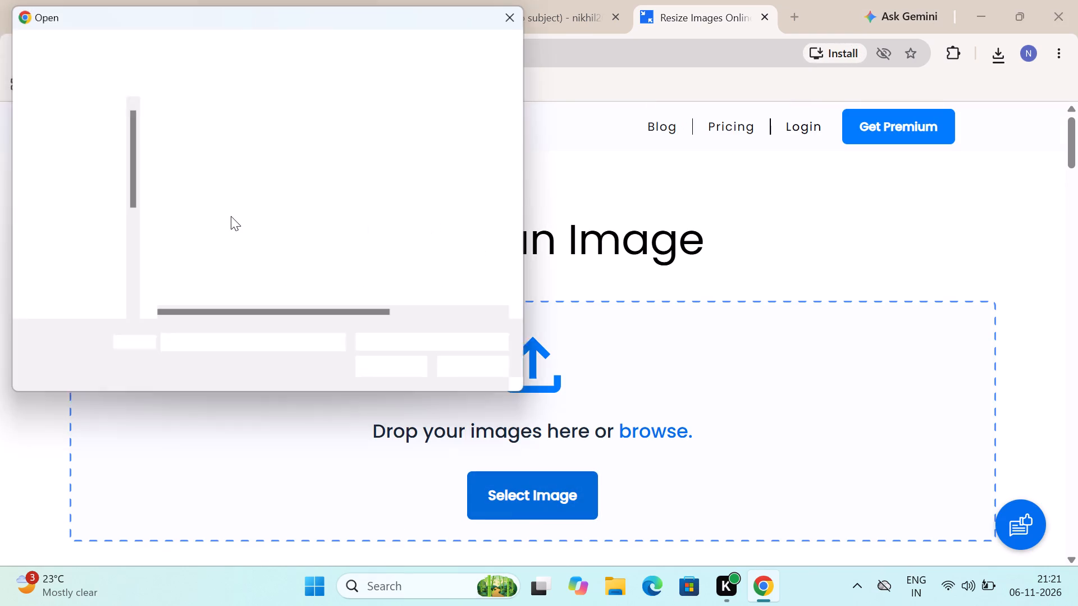
{"action": "double_click", "coordinate": [246, 151]}
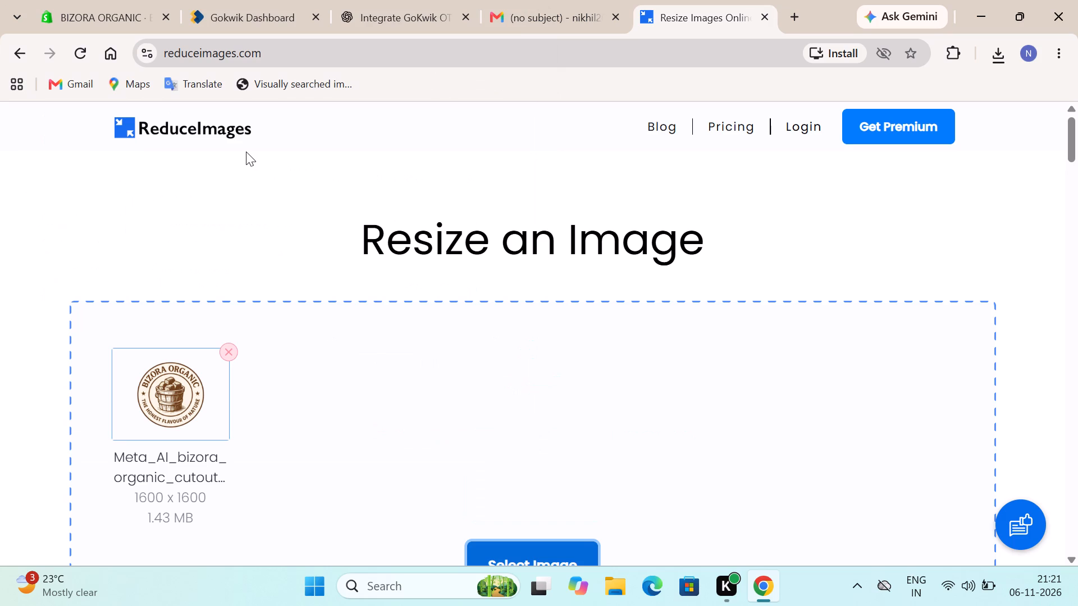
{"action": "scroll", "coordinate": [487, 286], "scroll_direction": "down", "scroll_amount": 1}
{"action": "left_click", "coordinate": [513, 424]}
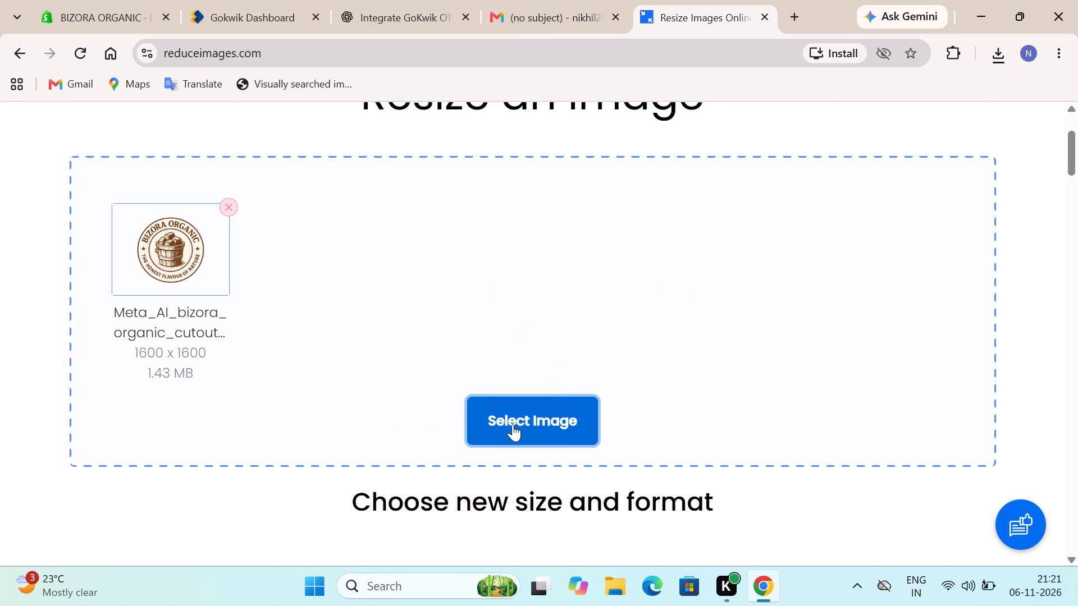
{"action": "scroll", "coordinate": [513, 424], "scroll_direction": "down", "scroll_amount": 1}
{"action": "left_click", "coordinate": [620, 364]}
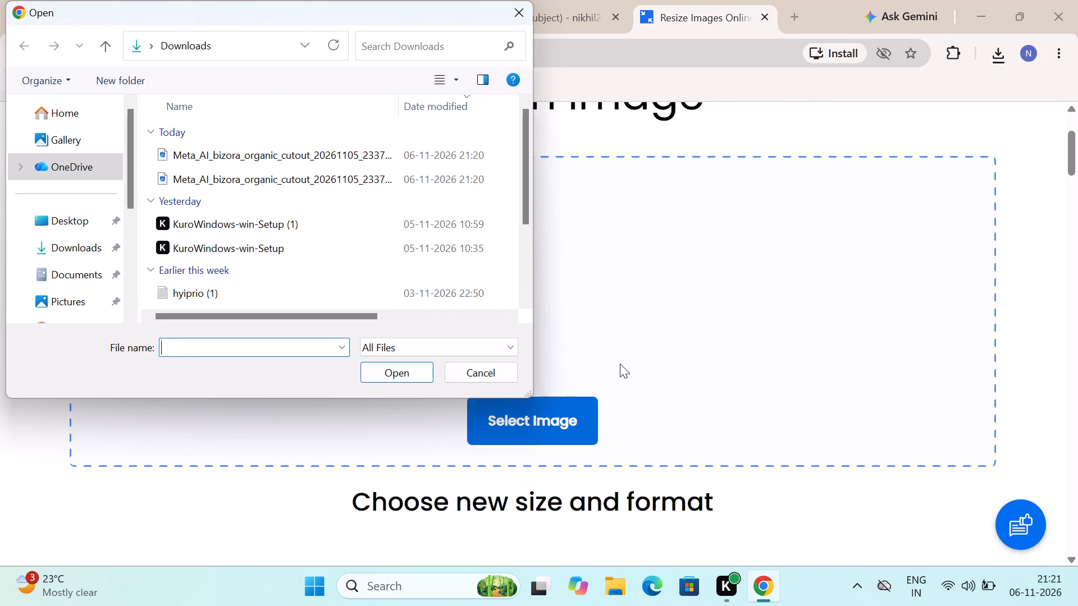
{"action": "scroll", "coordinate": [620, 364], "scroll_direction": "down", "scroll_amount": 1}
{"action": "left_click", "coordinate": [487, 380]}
Resize the logo as a JPG with quality set to 75% and download the resized image.
{"action": "scroll", "coordinate": [487, 380], "scroll_direction": "down", "scroll_amount": 4}
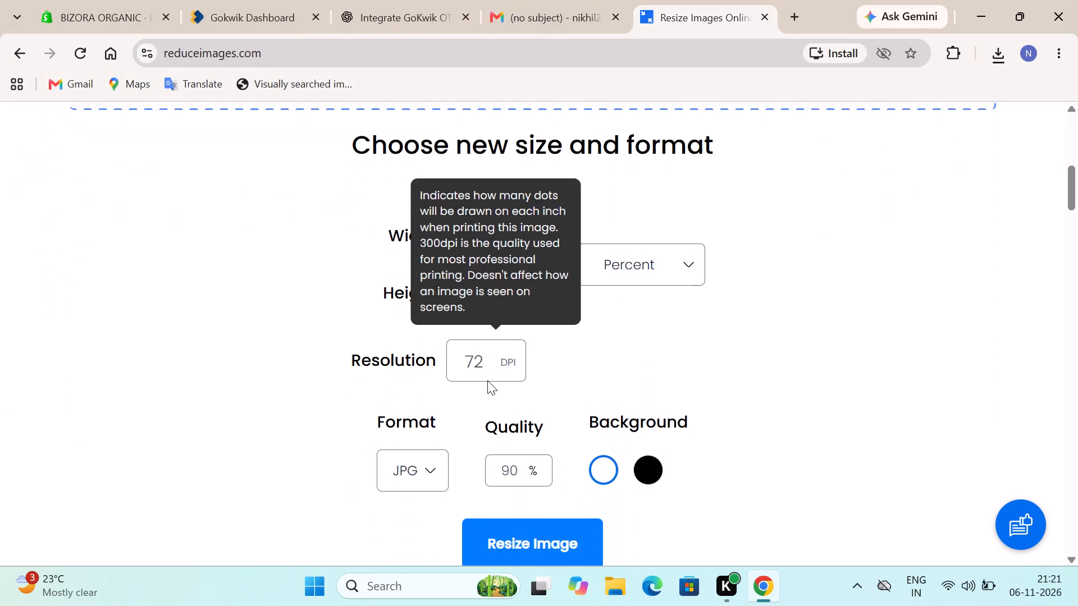
{"action": "scroll", "coordinate": [487, 380], "scroll_direction": "down", "scroll_amount": 1}
{"action": "left_click_drag", "start_coordinate": [514, 373], "coordinate": [507, 374]}
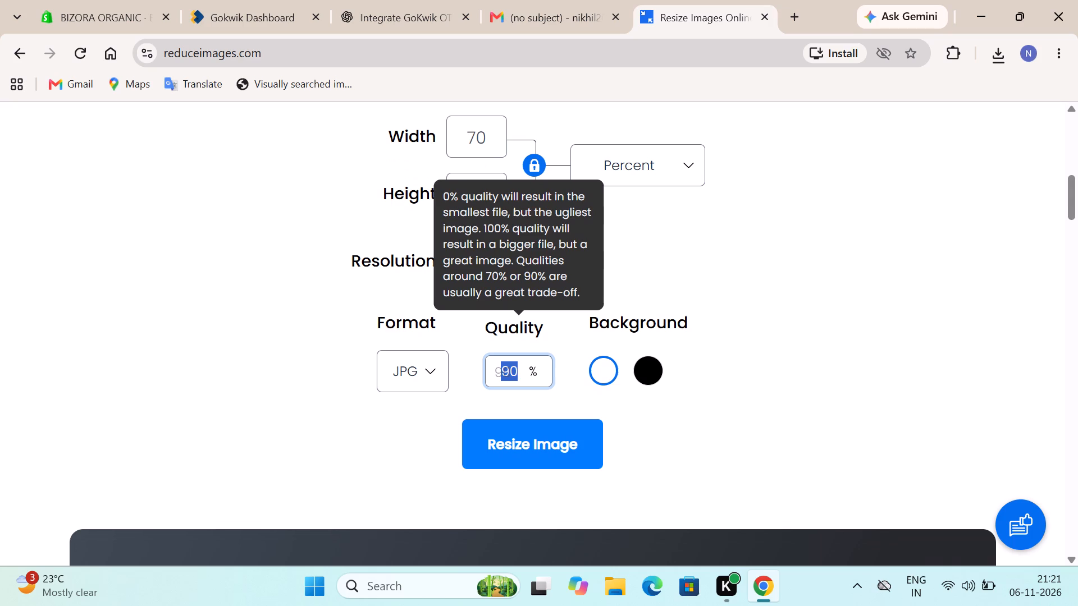
{"action": "type", "text": "75"}
{"action": "left_click", "coordinate": [565, 448]}
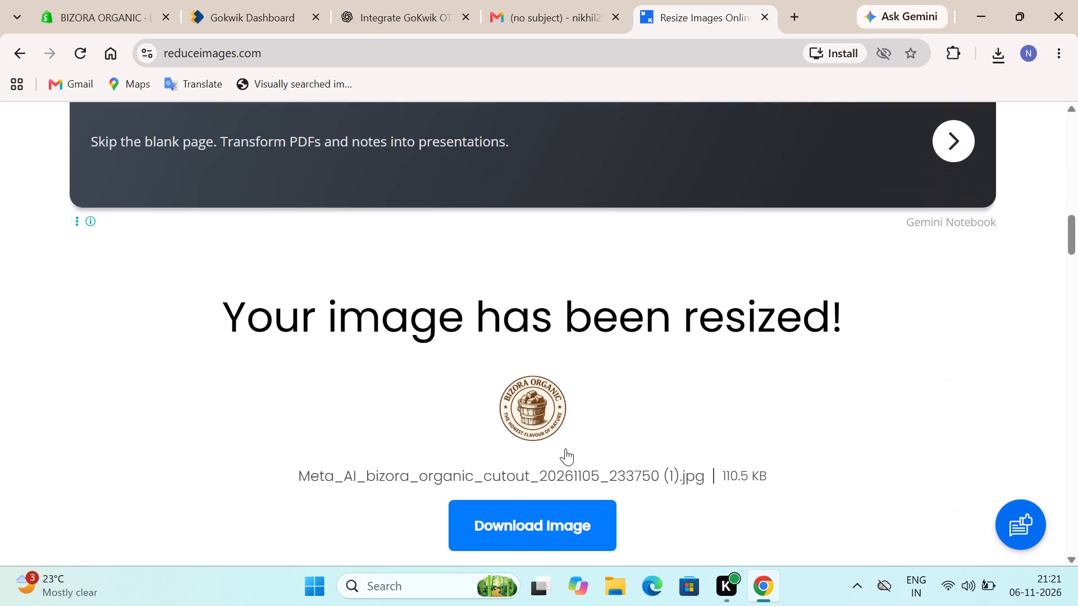
{"action": "scroll", "coordinate": [565, 448], "scroll_direction": "down", "scroll_amount": 1}
{"action": "left_click", "coordinate": [542, 439]}
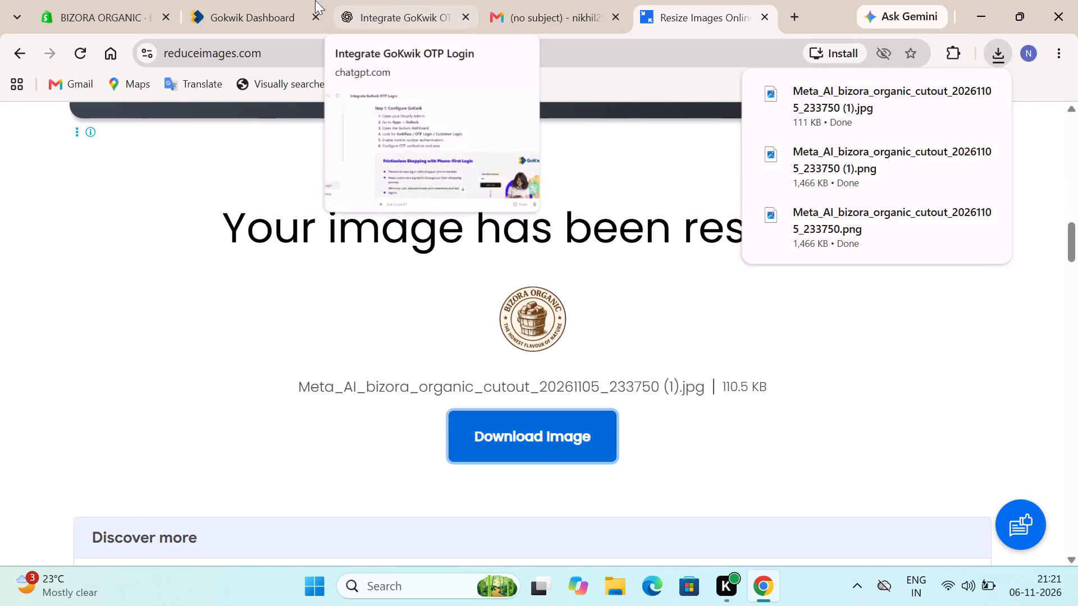
Upload the resized Meta_AI_bizora_organic_cutout JPG as the background image of the GoKwik SSO Screen popup.
{"action": "left_click", "coordinate": [264, 0]}
{"action": "left_click", "coordinate": [844, 479]}
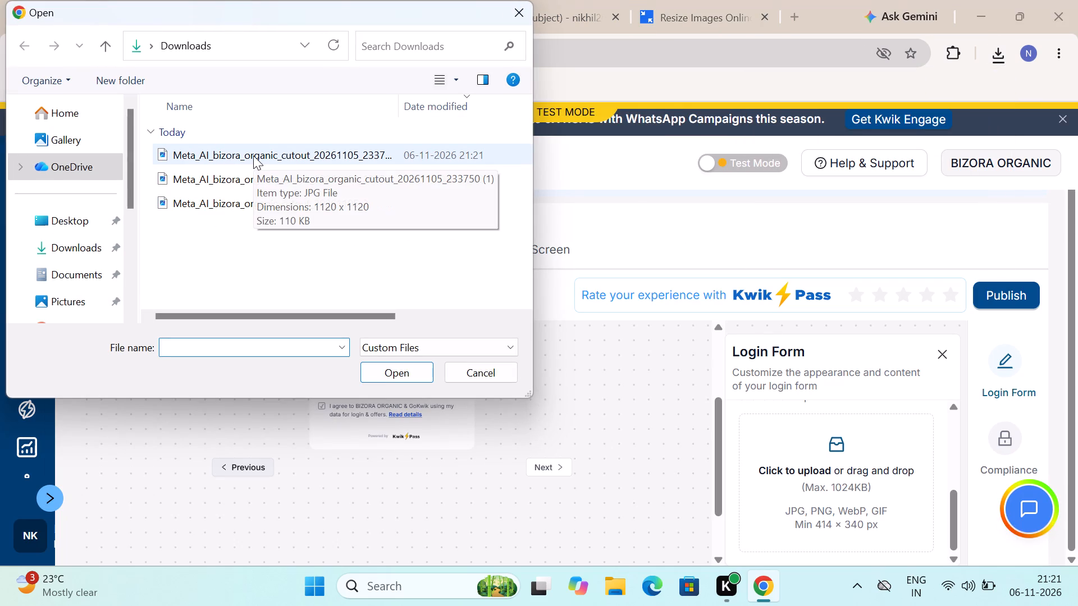
{"action": "double_click", "coordinate": [253, 155]}
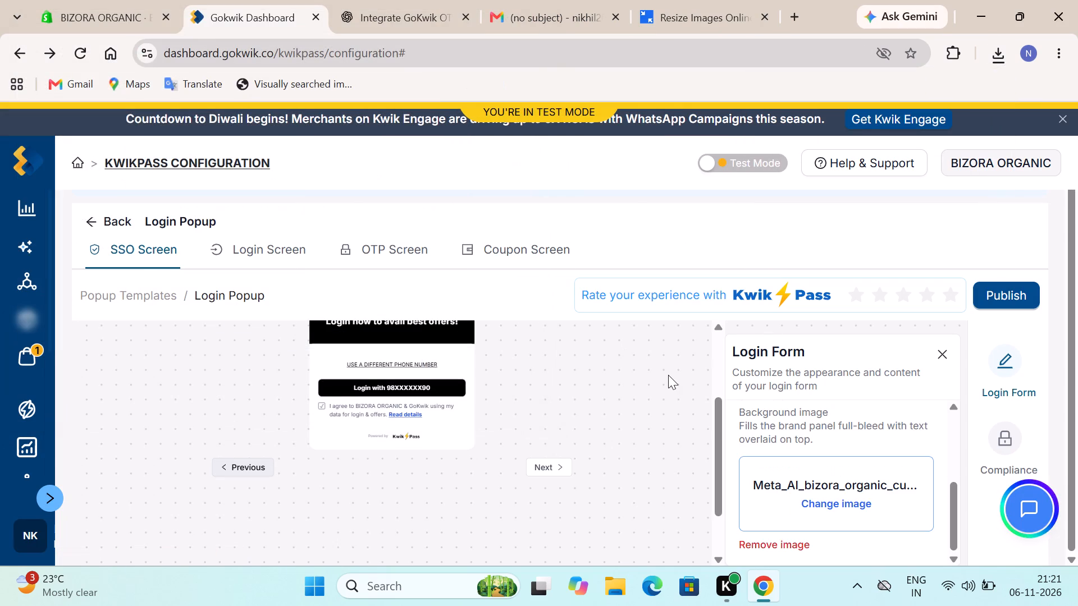
Inspect the SSO Screen's popup preview, including the promotional text over the new background, and the background image options.
{"action": "scroll", "coordinate": [578, 433], "scroll_direction": "up", "scroll_amount": 1}
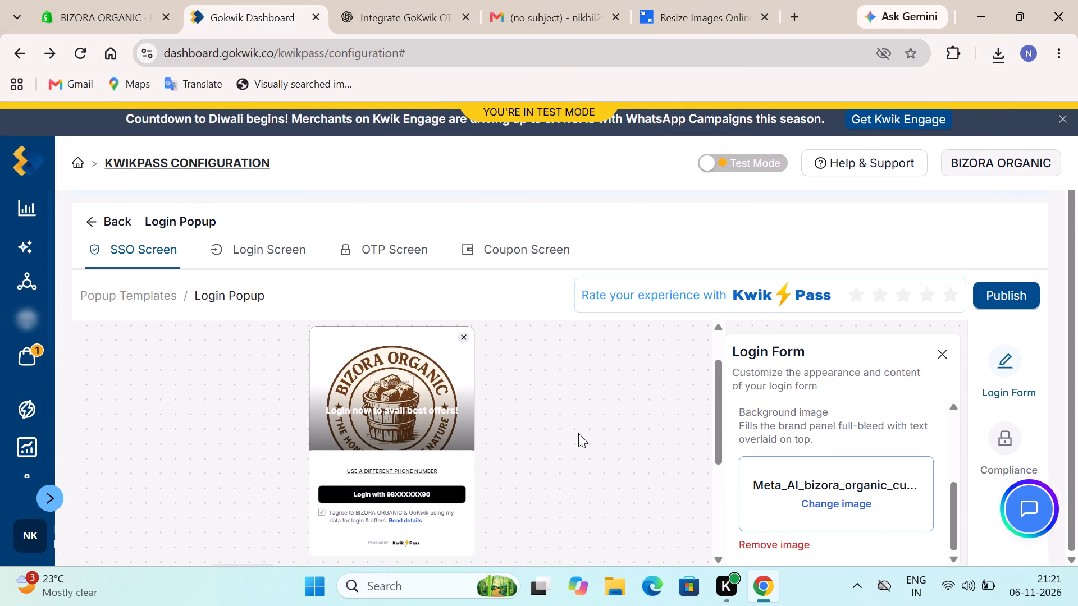
{"action": "scroll", "coordinate": [578, 433], "scroll_direction": "up", "scroll_amount": 2}
{"action": "left_click", "coordinate": [426, 414]}
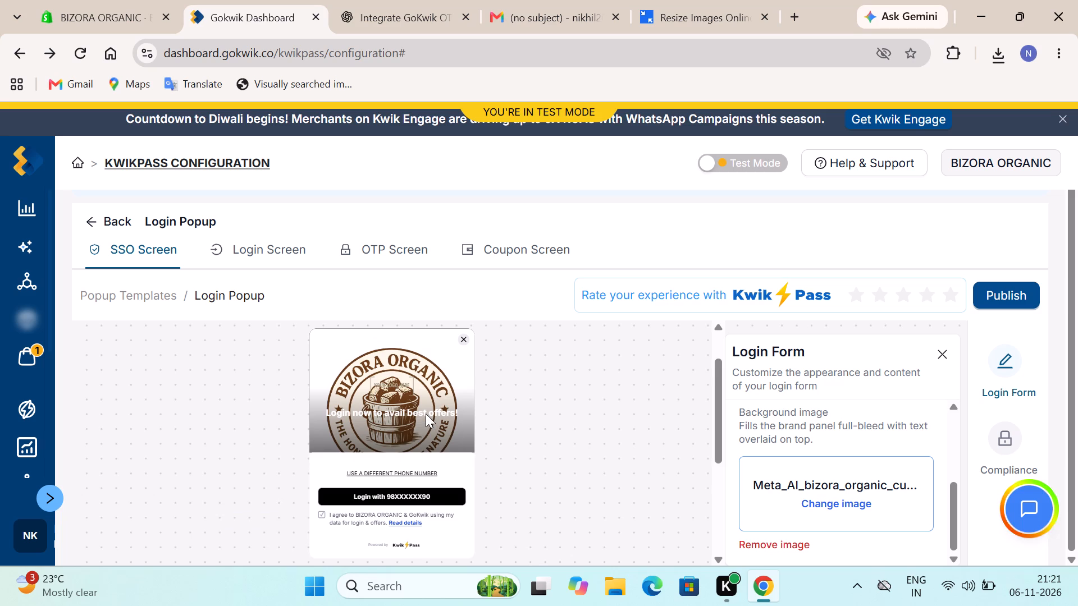
{"action": "double_click", "coordinate": [426, 414]}
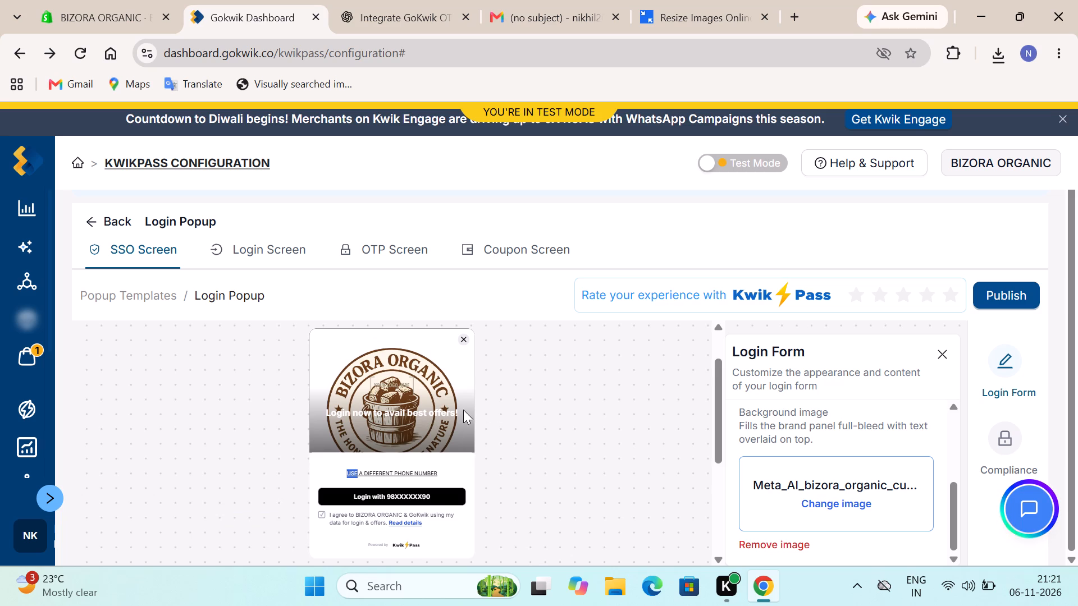
{"action": "left_click", "coordinate": [397, 385]}
{"action": "triple_click", "coordinate": [427, 380]}
{"action": "left_click", "coordinate": [427, 380]}
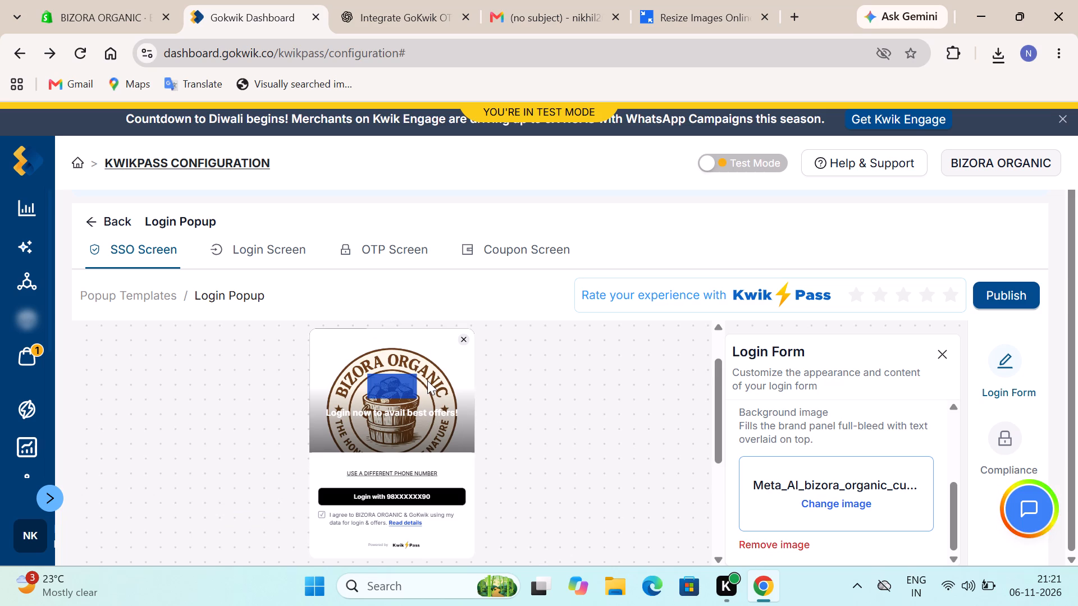
{"action": "left_click", "coordinate": [427, 380]}
{"action": "left_click", "coordinate": [389, 382]}
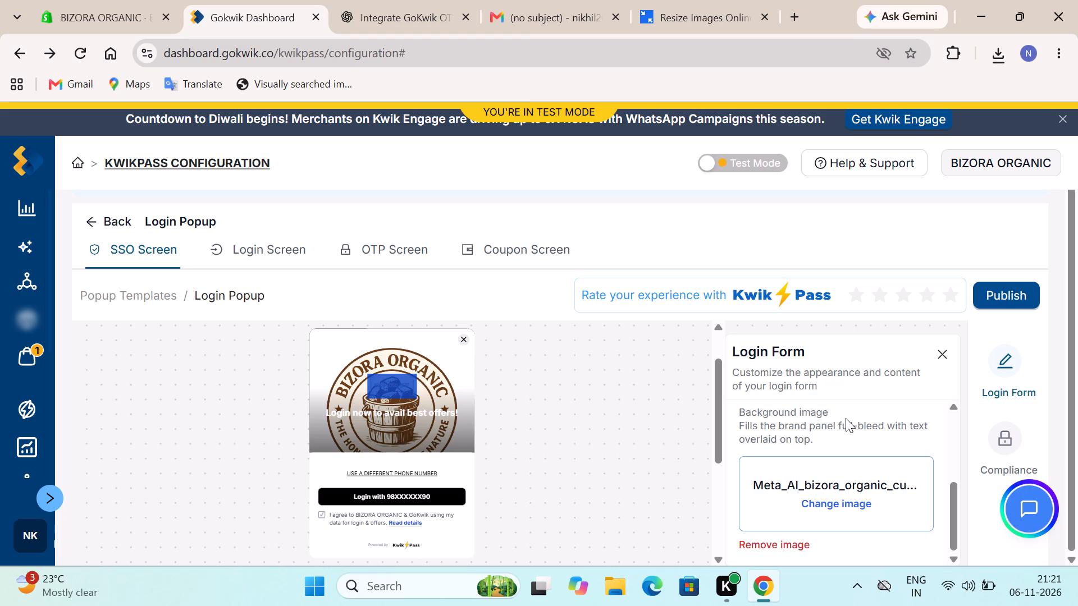
{"action": "scroll", "coordinate": [846, 418], "scroll_direction": "down", "scroll_amount": 2}
{"action": "scroll", "coordinate": [810, 497], "scroll_direction": "down", "scroll_amount": 1}
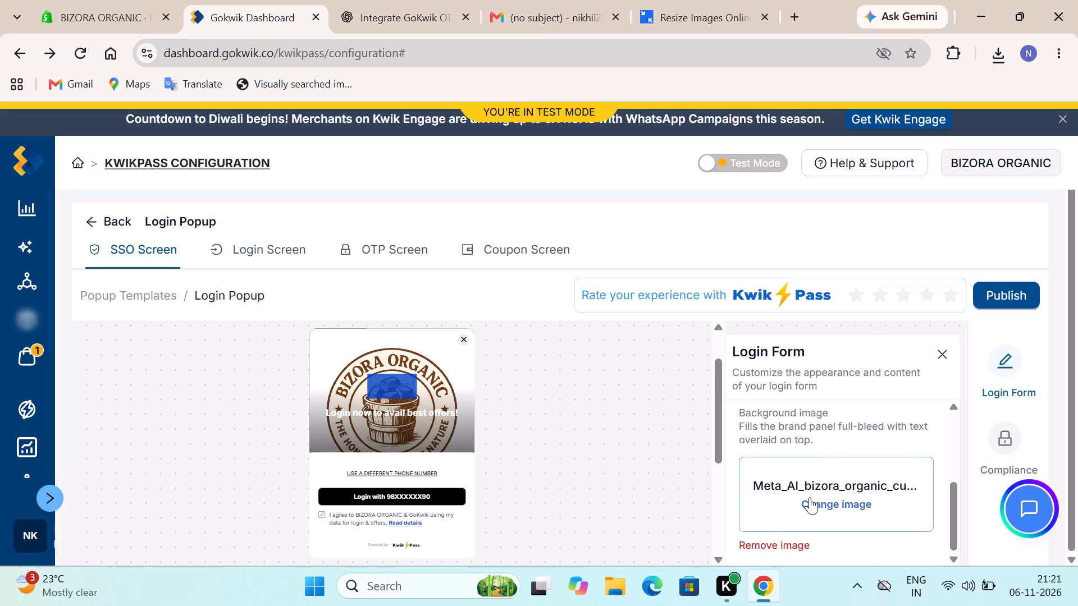
{"action": "scroll", "coordinate": [810, 497], "scroll_direction": "up", "scroll_amount": 3}
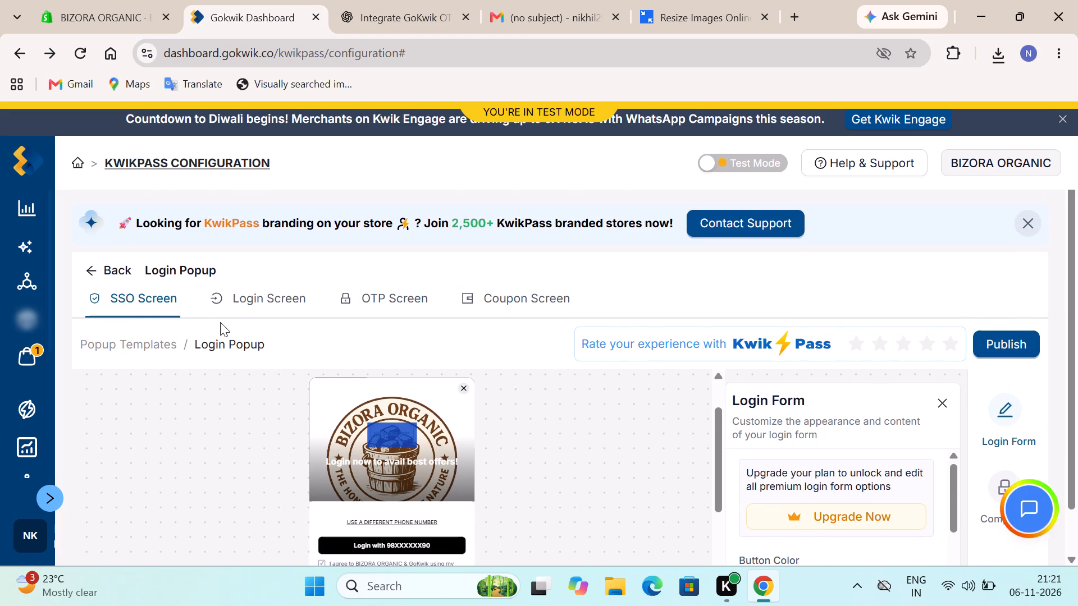
Check the Login Screen's popup preview with the new background and return to the SSO Screen's Login Form options.
{"action": "left_click", "coordinate": [273, 307]}
{"action": "scroll", "coordinate": [532, 421], "scroll_direction": "down", "scroll_amount": 2}
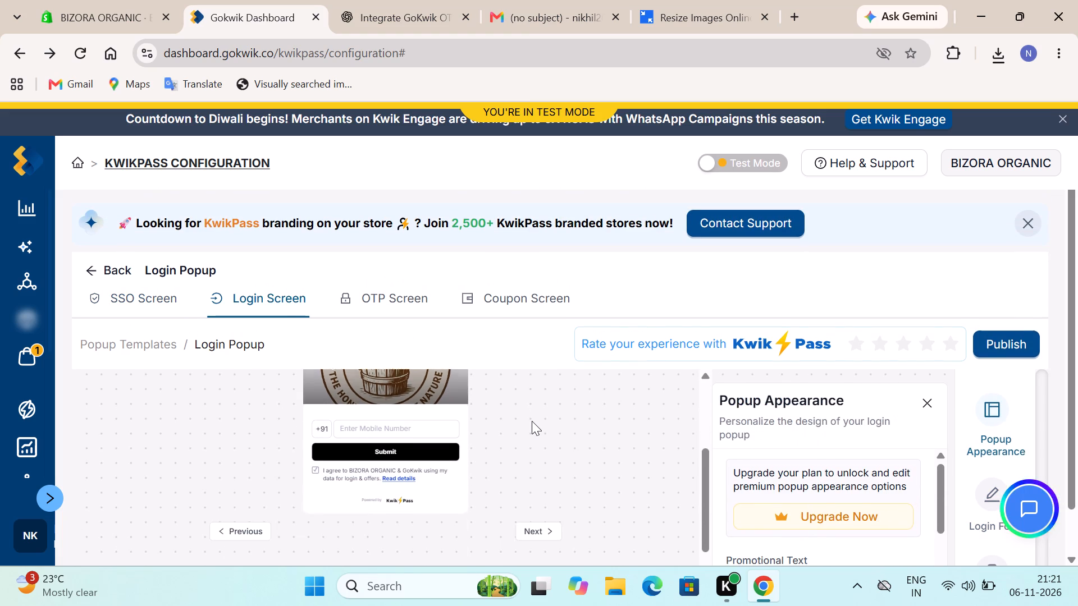
{"action": "scroll", "coordinate": [532, 421], "scroll_direction": "down", "scroll_amount": 1}
{"action": "left_click", "coordinate": [130, 291]}
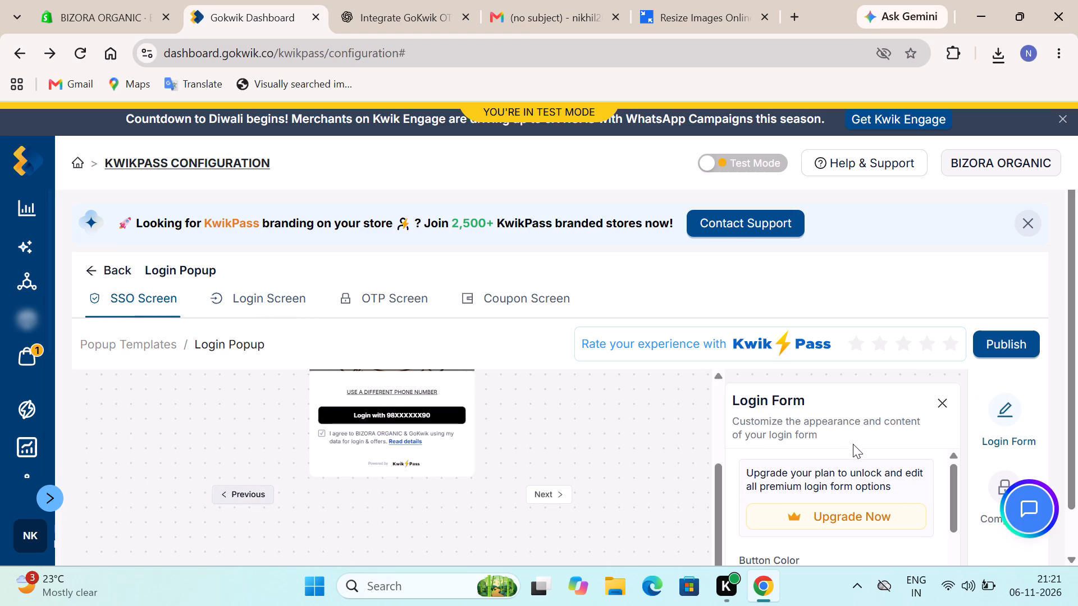
{"action": "left_click", "coordinate": [997, 417]}
{"action": "scroll", "coordinate": [1007, 452], "scroll_direction": "down", "scroll_amount": 1}
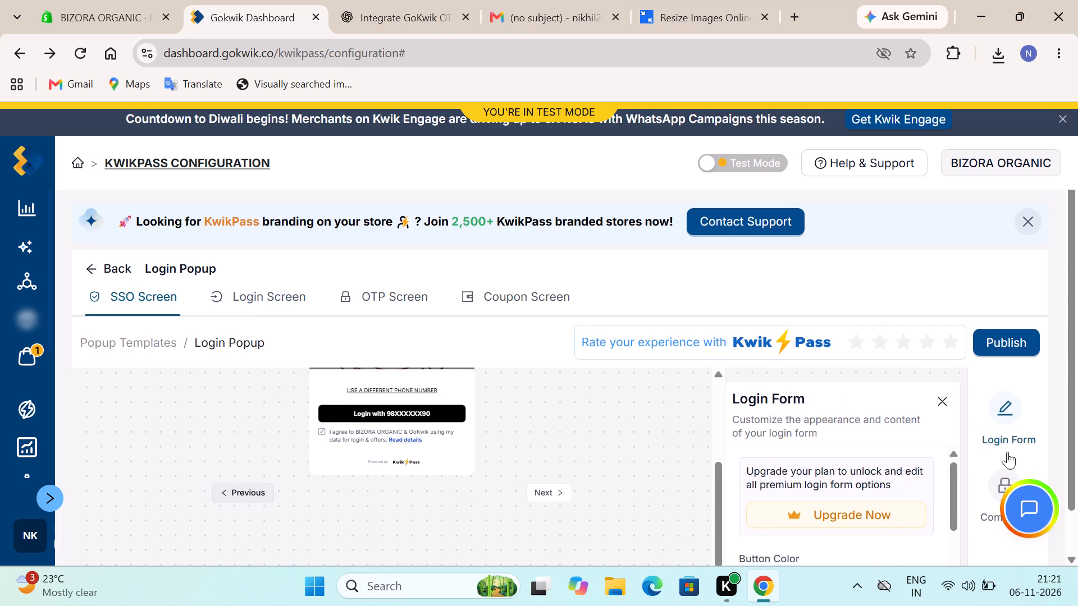
{"action": "scroll", "coordinate": [1007, 452], "scroll_direction": "down", "scroll_amount": 1}
Review the SSO Screen's Compliance options, from DPDP Settings and brand name through the consent line, notice links, and Read details content.
{"action": "left_click", "coordinate": [1007, 452]}
{"action": "scroll", "coordinate": [839, 515], "scroll_direction": "down", "scroll_amount": 2}
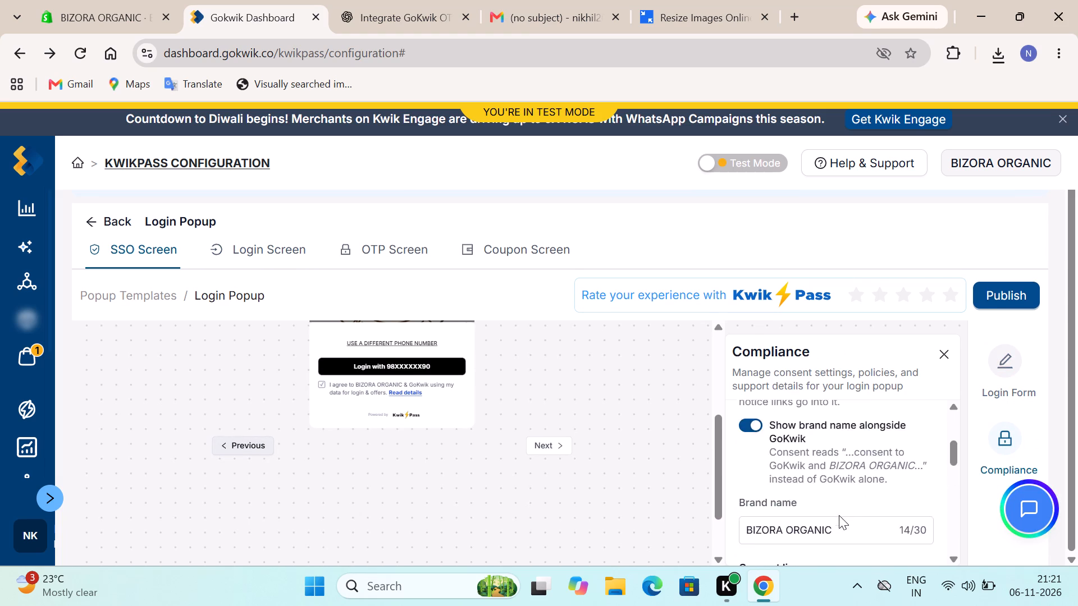
{"action": "scroll", "coordinate": [839, 515], "scroll_direction": "down", "scroll_amount": 1}
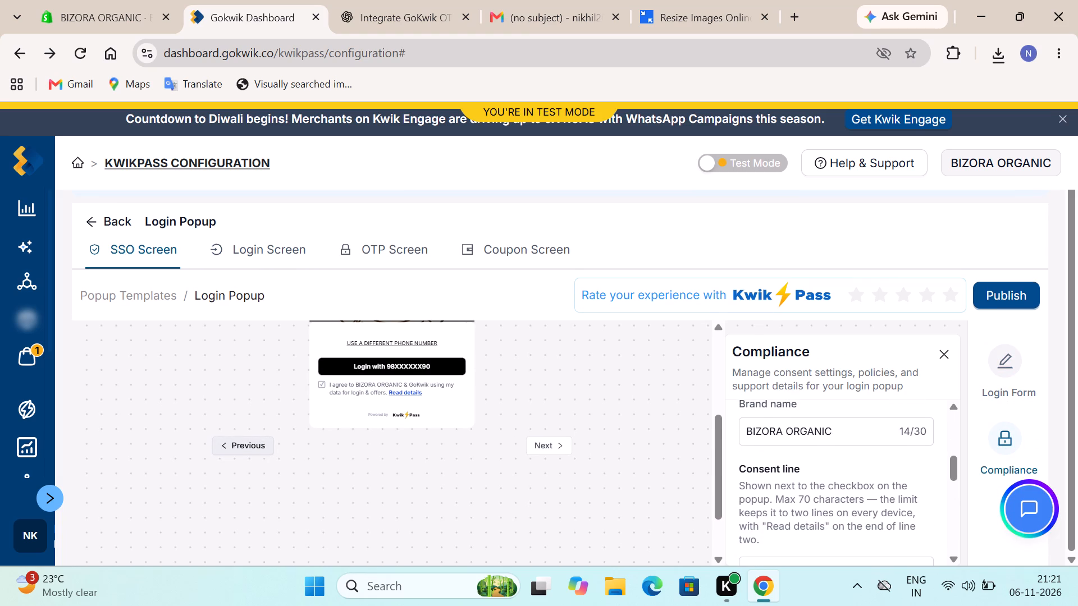
{"action": "scroll", "coordinate": [460, 458], "scroll_direction": "up", "scroll_amount": 2}
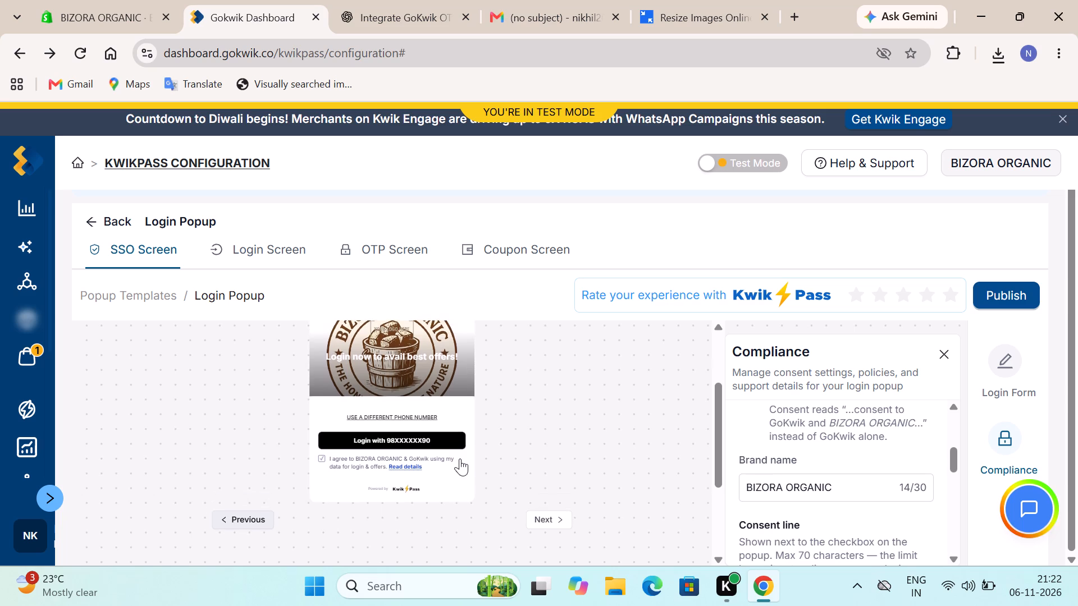
{"action": "scroll", "coordinate": [460, 458], "scroll_direction": "up", "scroll_amount": 2}
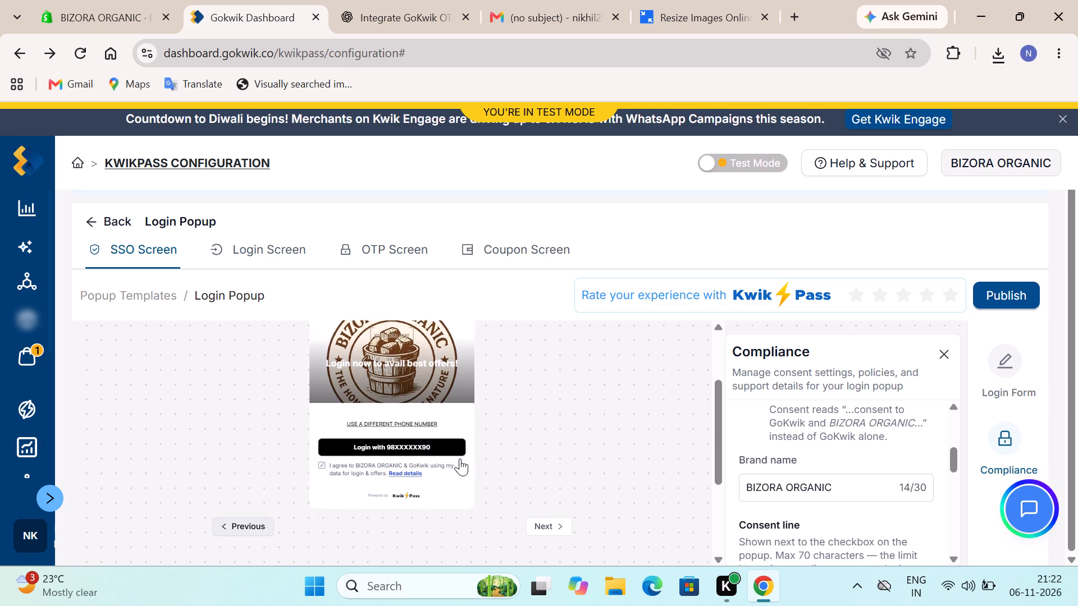
{"action": "scroll", "coordinate": [460, 458], "scroll_direction": "up", "scroll_amount": 1}
{"action": "left_click", "coordinate": [845, 489]}
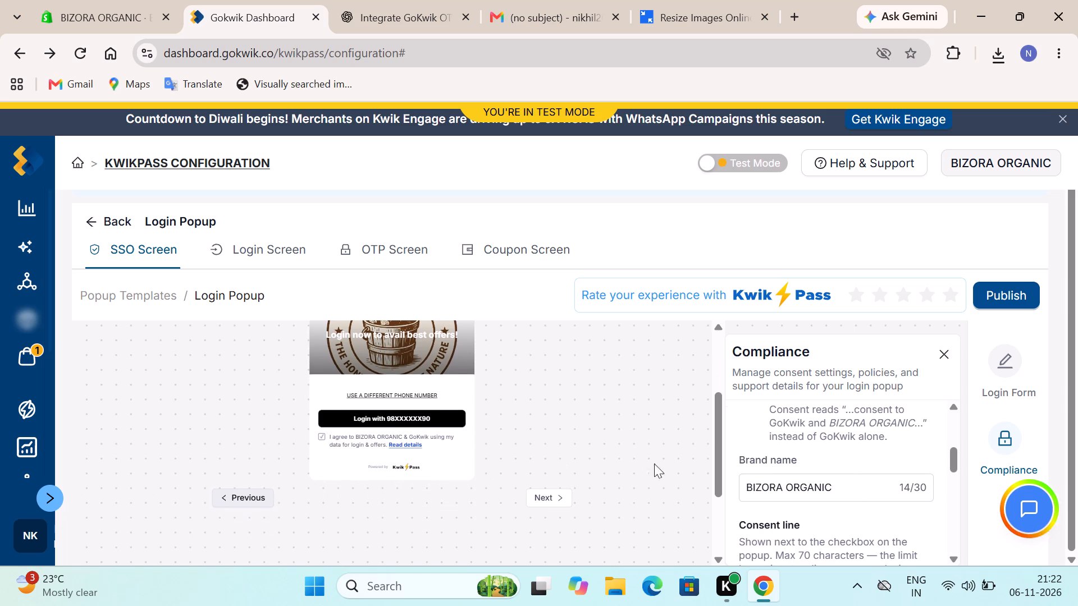
{"action": "scroll", "coordinate": [770, 479], "scroll_direction": "down", "scroll_amount": 4}
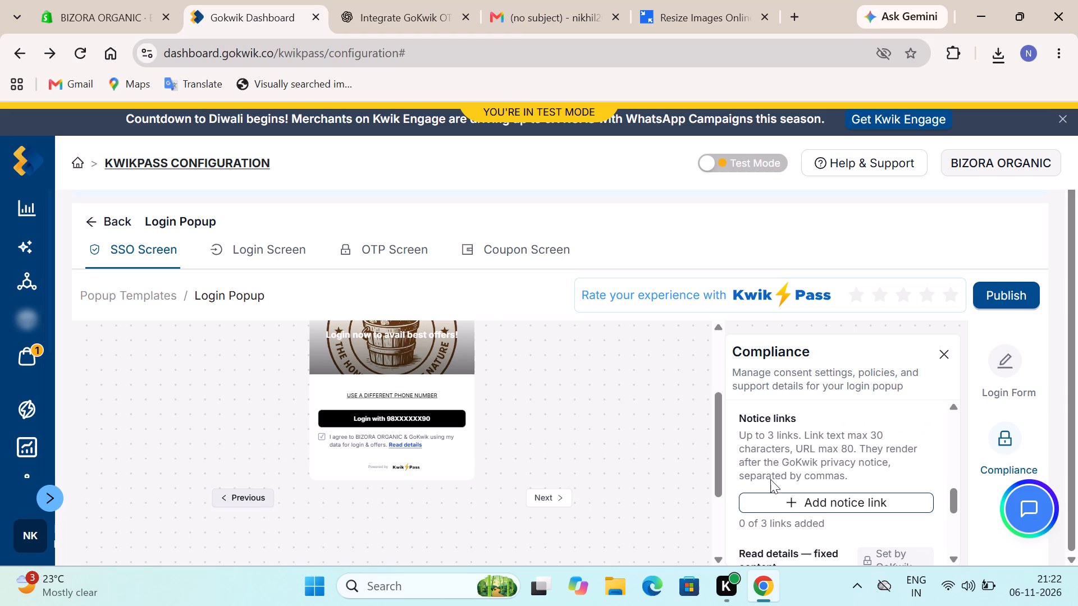
{"action": "scroll", "coordinate": [770, 479], "scroll_direction": "down", "scroll_amount": 4}
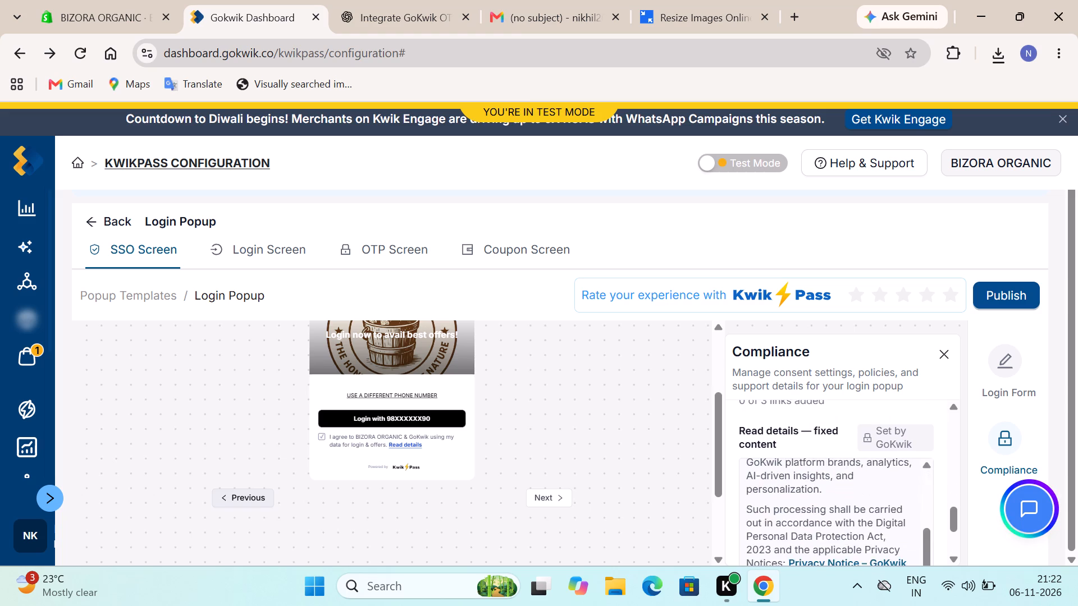
{"action": "scroll", "coordinate": [770, 479], "scroll_direction": "down", "scroll_amount": 3}
{"action": "scroll", "coordinate": [770, 479], "scroll_direction": "up", "scroll_amount": 8}
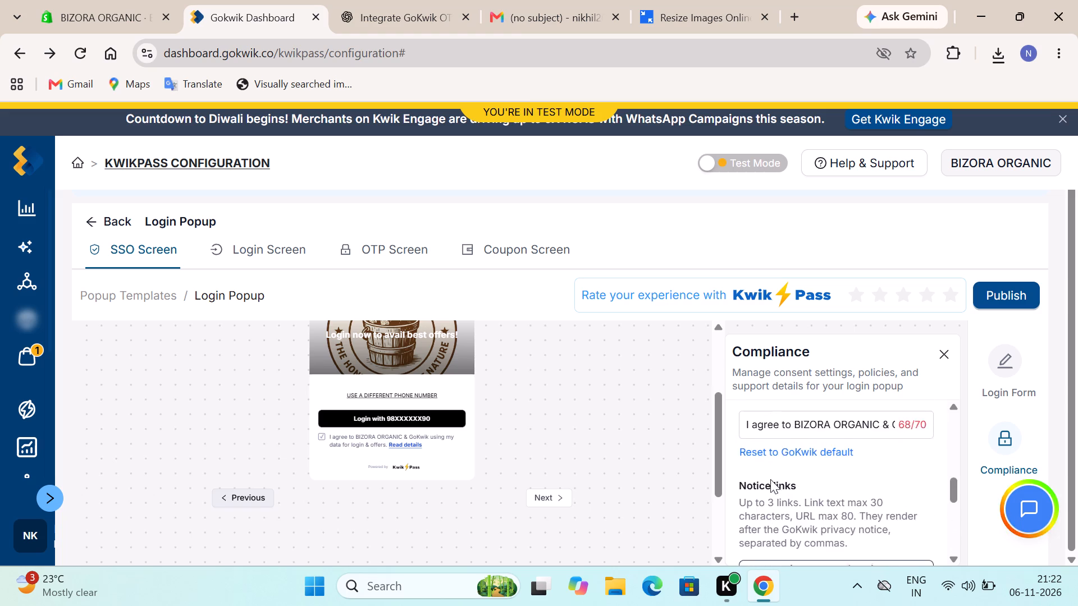
{"action": "scroll", "coordinate": [770, 479], "scroll_direction": "up", "scroll_amount": 4}
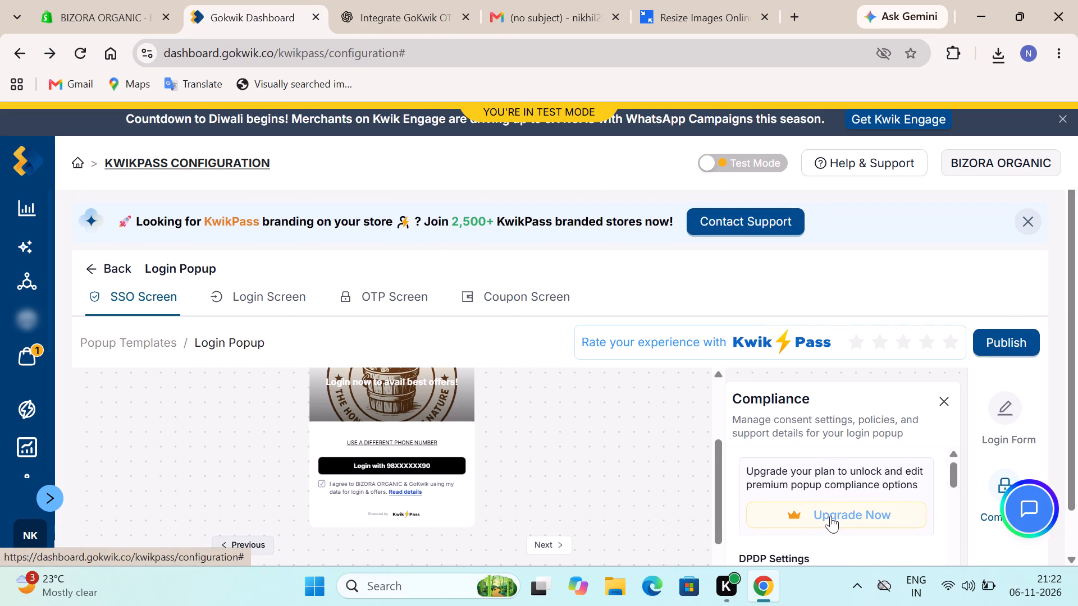
Check the SSO Screen's popup preview over the BIZORA ORGANIC background and publish the KwikPass Login Popup.
{"action": "triple_click", "coordinate": [376, 383]}
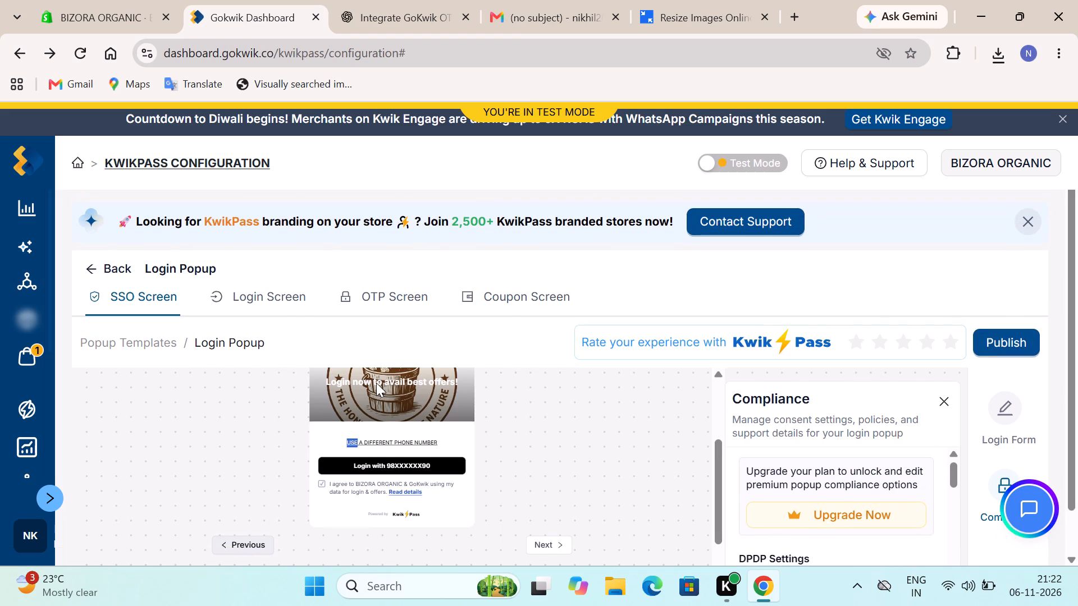
{"action": "left_click", "coordinate": [533, 404]}
{"action": "scroll", "coordinate": [533, 404], "scroll_direction": "up", "scroll_amount": 1}
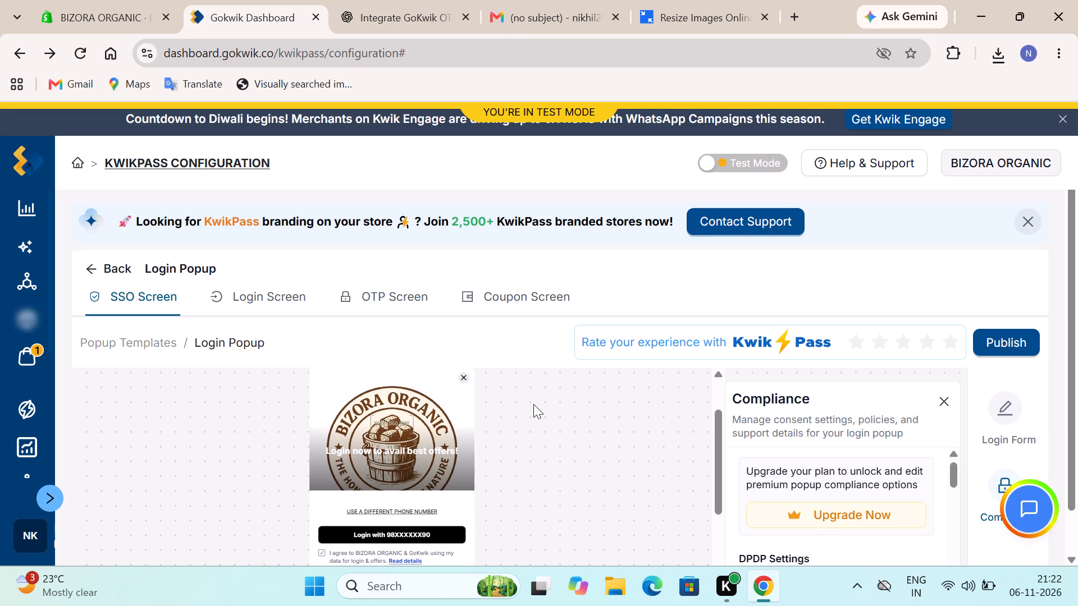
{"action": "left_click", "coordinate": [402, 407]}
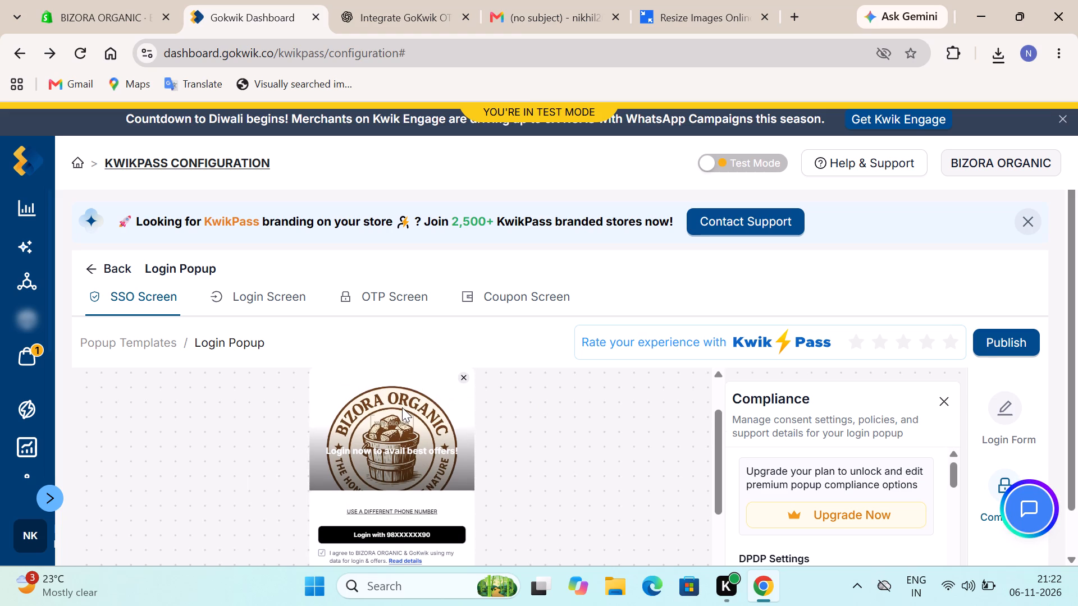
{"action": "left_click", "coordinate": [389, 416]}
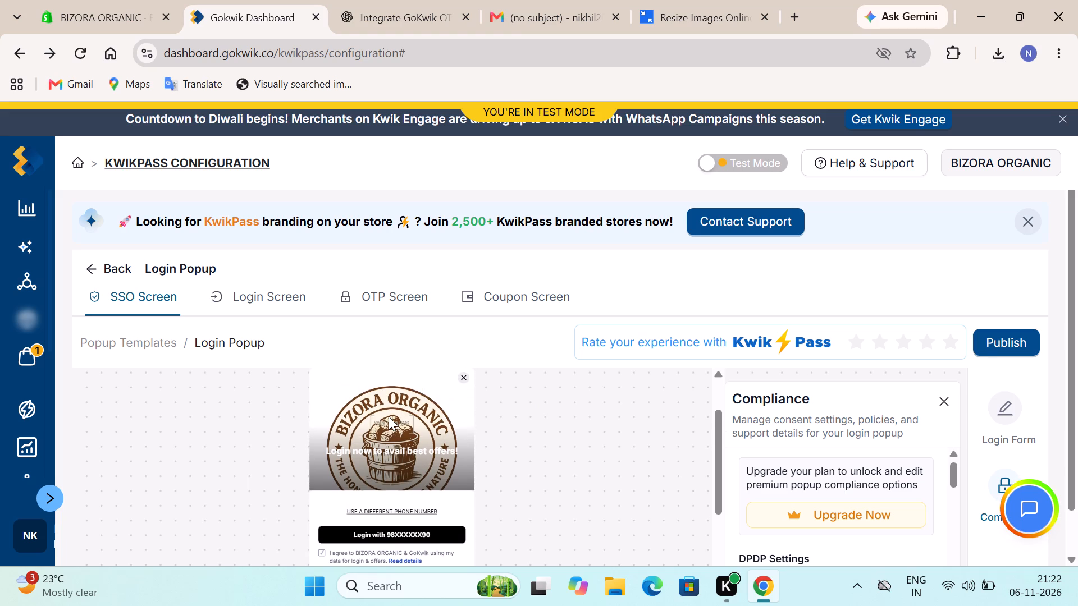
{"action": "triple_click", "coordinate": [389, 416]}
{"action": "scroll", "coordinate": [657, 465], "scroll_direction": "down", "scroll_amount": 1}
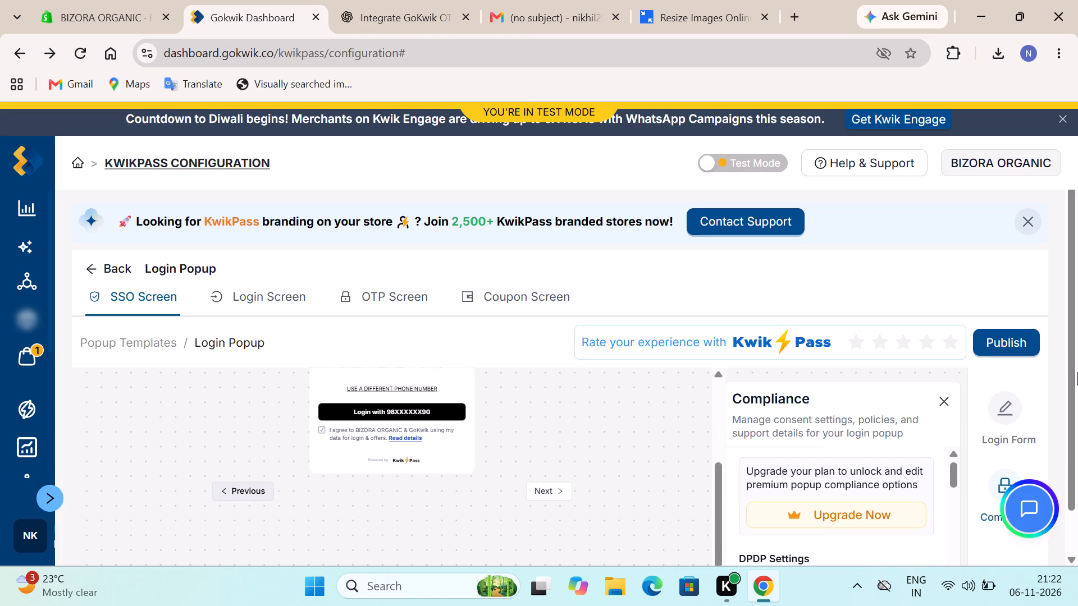
{"action": "left_click", "coordinate": [1021, 336]}
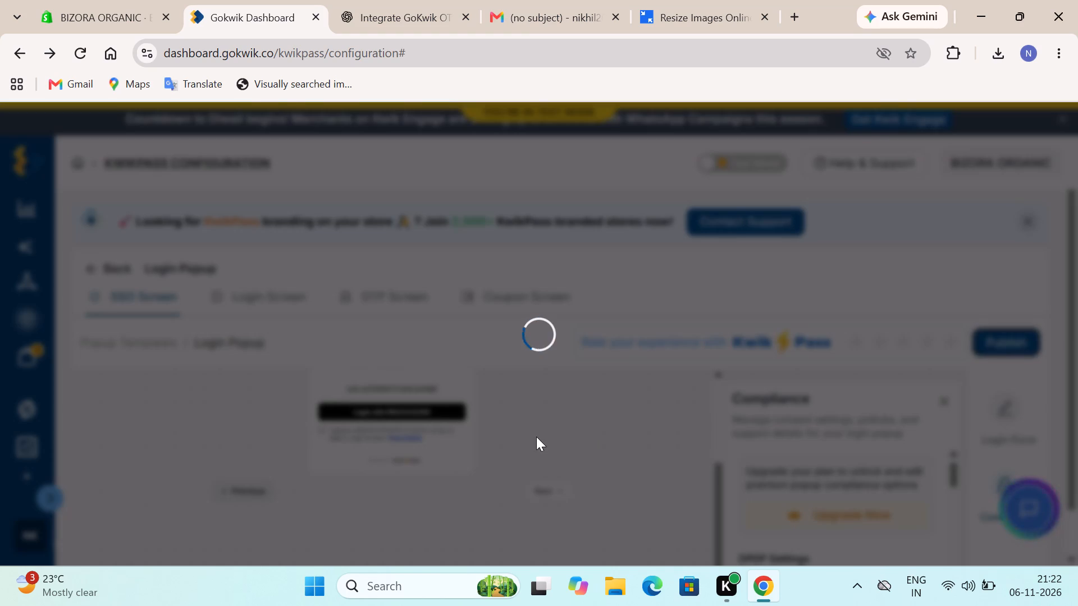
{"action": "scroll", "coordinate": [536, 437], "scroll_direction": "up", "scroll_amount": 2}
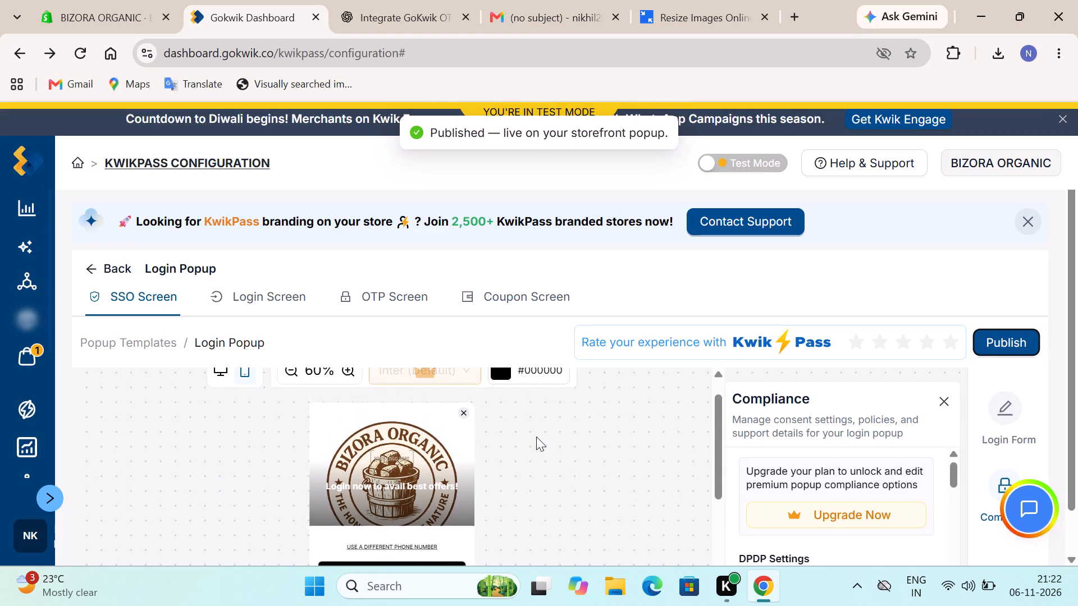
{"action": "scroll", "coordinate": [536, 437], "scroll_direction": "up", "scroll_amount": 2}
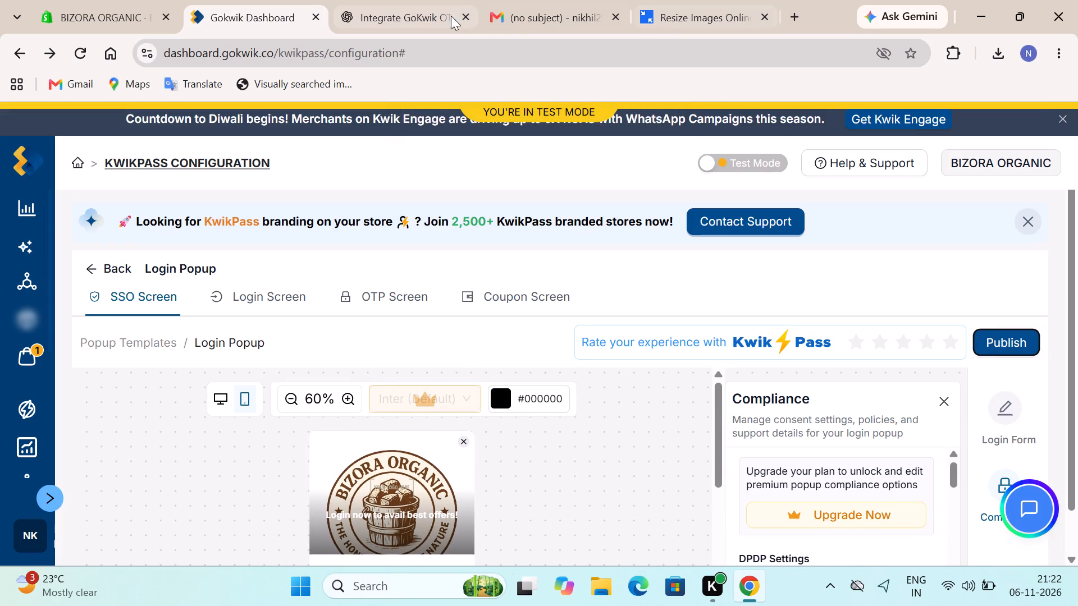
Open bizoraorganic.com in a new tab and bring up its account login popup to inspect the background image and logo area.
{"action": "left_click", "coordinate": [118, 0]}
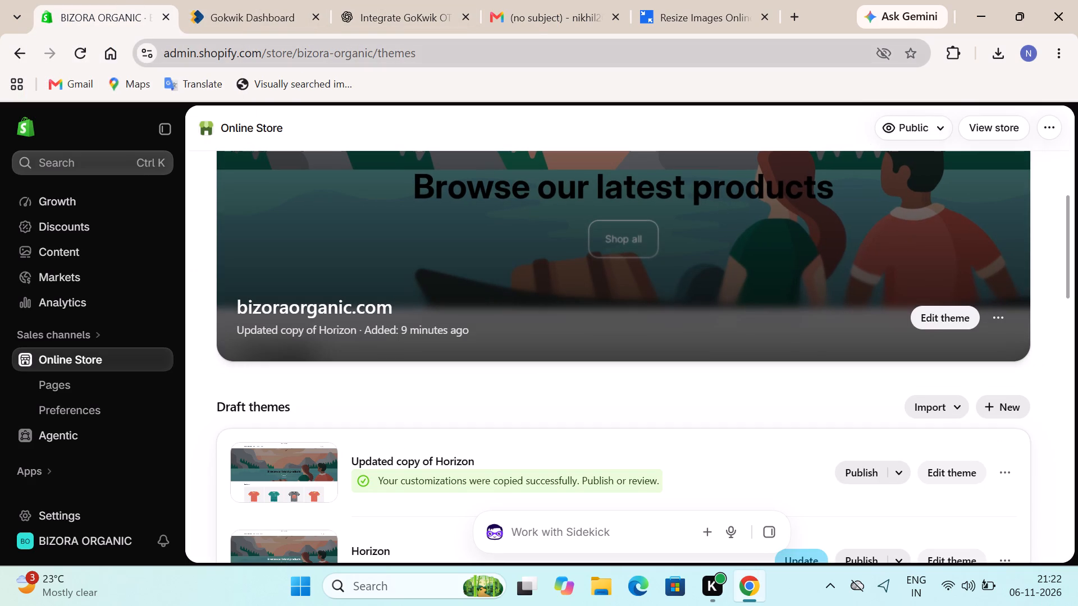
{"action": "left_click", "coordinate": [804, 6]}
{"action": "type", "text": "bi"}
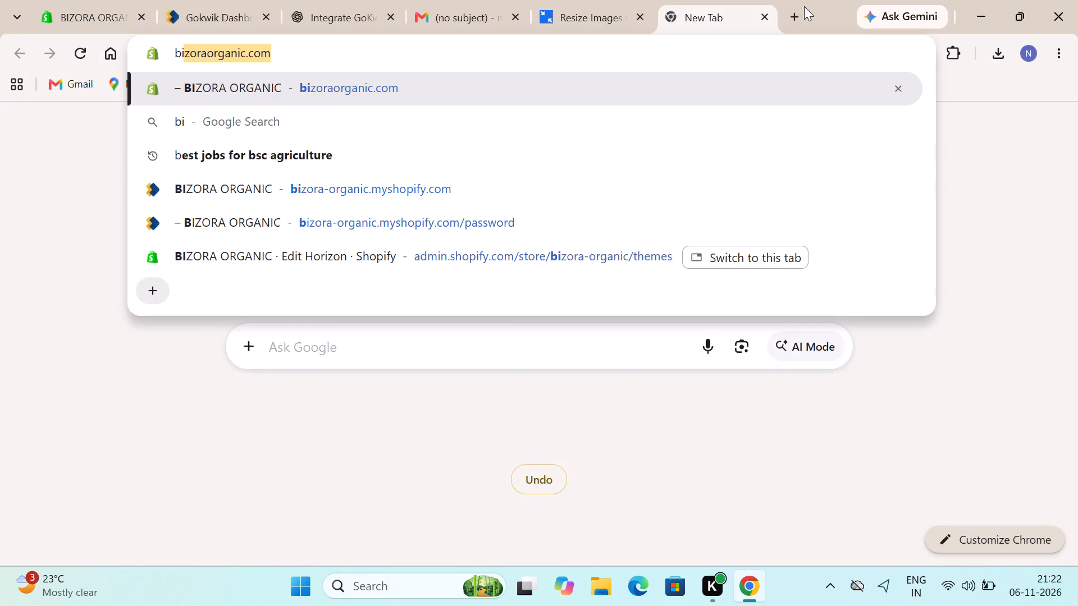
{"action": "key", "text": "Return"}
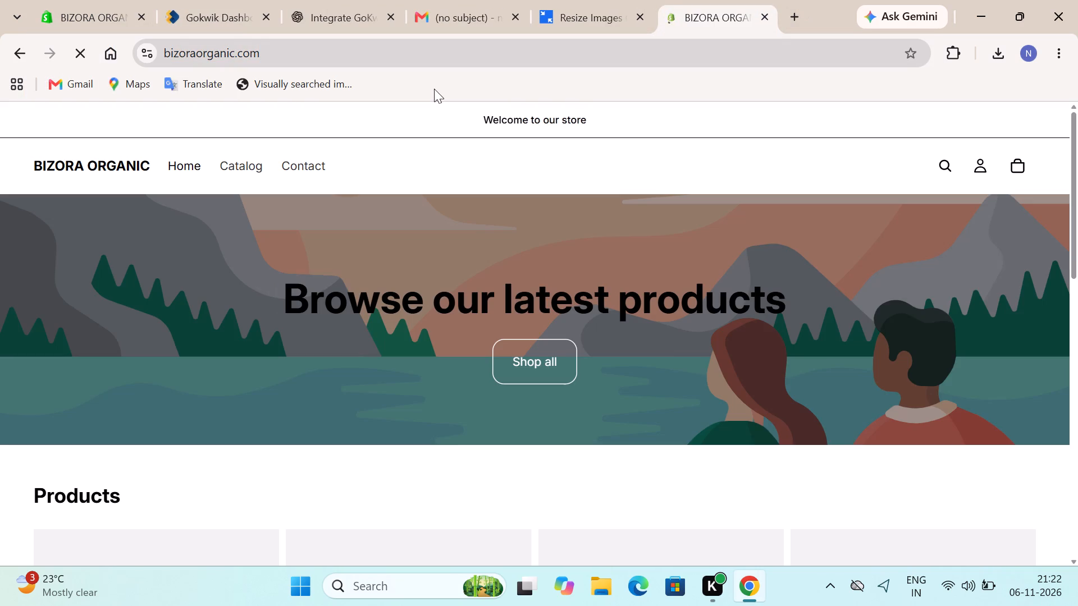
{"action": "left_click", "coordinate": [987, 156]}
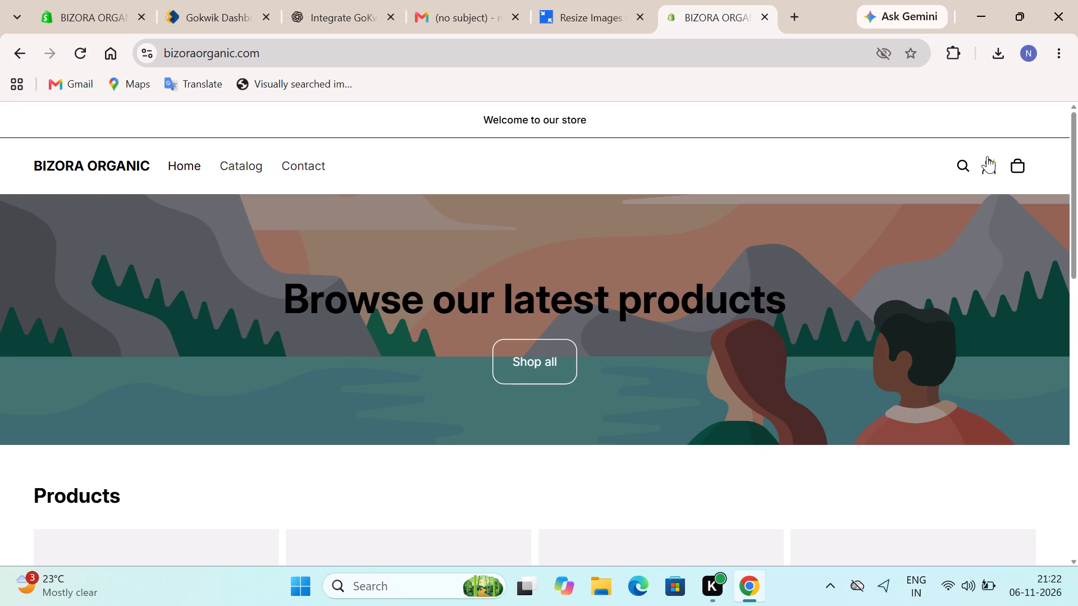
{"action": "left_click", "coordinate": [988, 172]}
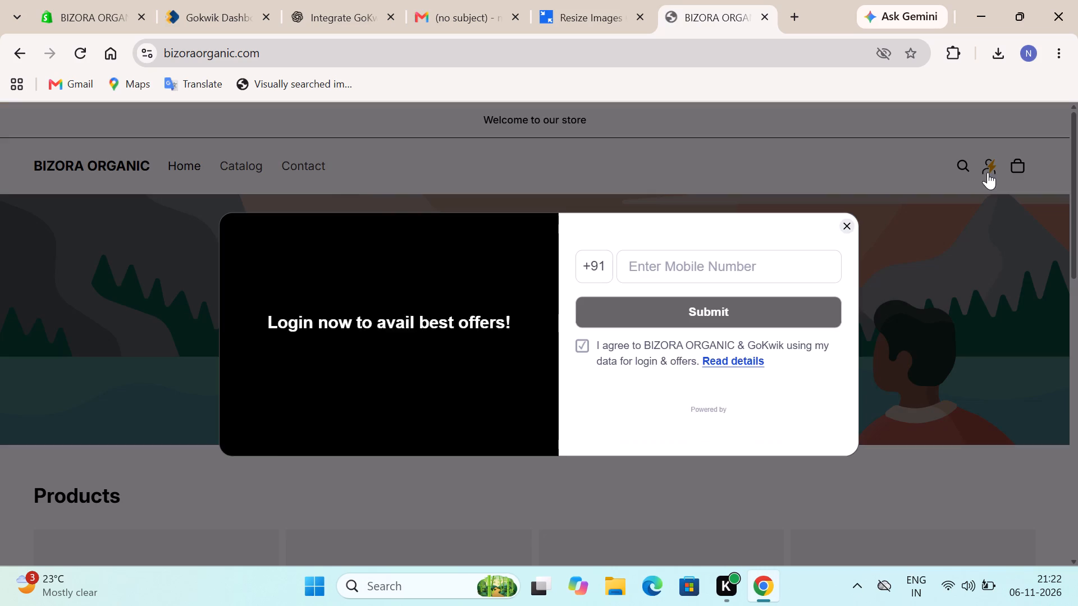
{"action": "left_click", "coordinate": [367, 358]}
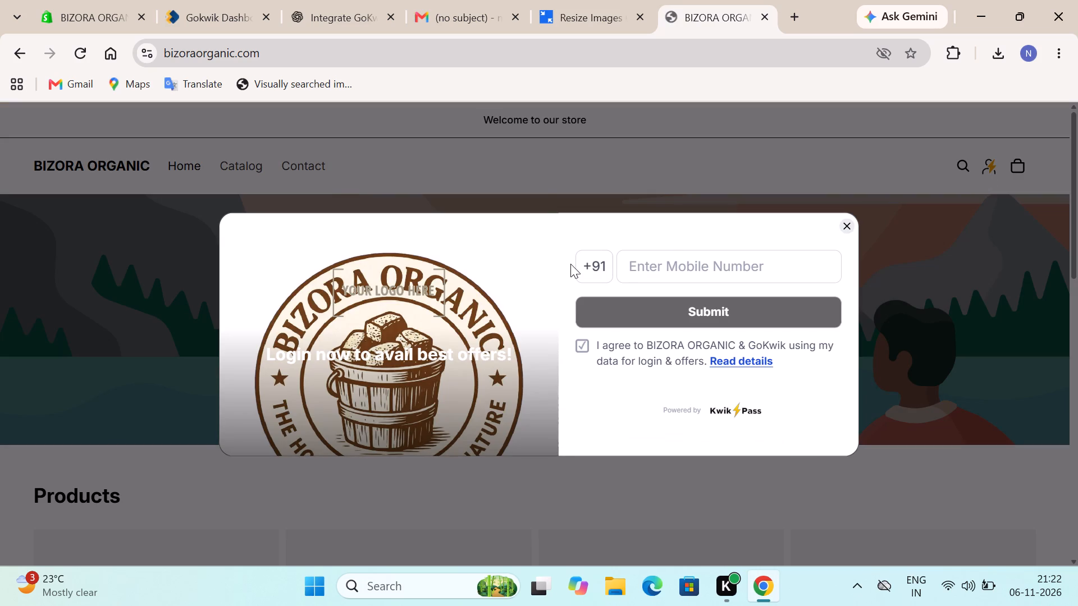
{"action": "triple_click", "coordinate": [378, 292]}
{"action": "triple_click", "coordinate": [378, 292]}
{"action": "left_click", "coordinate": [378, 292]}
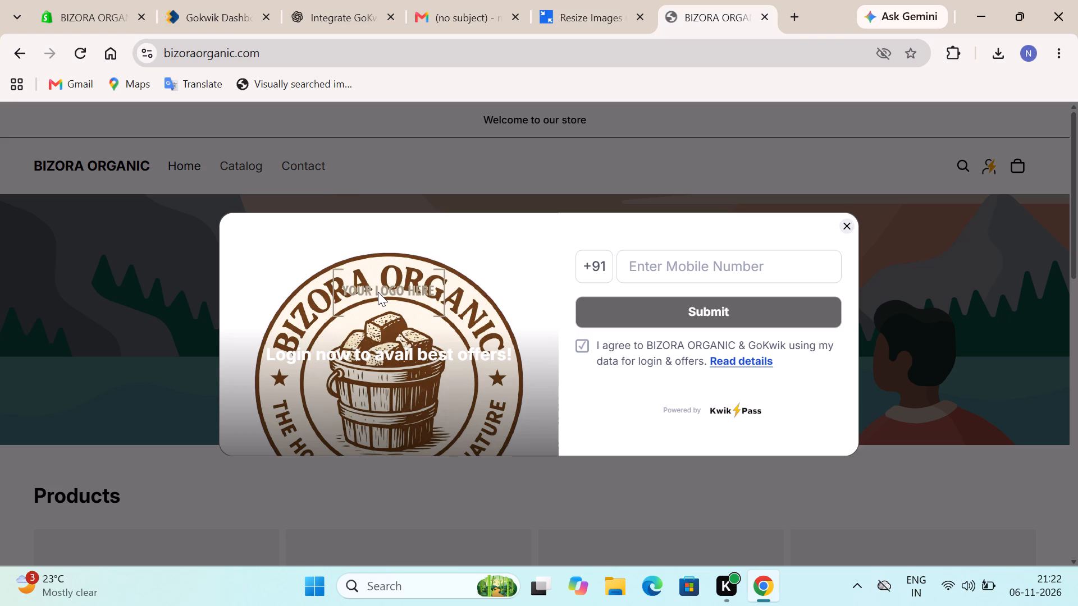
Inspect the logo placeholder over the login popup's background image and dismiss the popup to return to the storefront.
{"action": "left_click", "coordinate": [378, 292]}
{"action": "left_click_drag", "start_coordinate": [378, 292], "coordinate": [472, 285]}
{"action": "triple_click", "coordinate": [435, 283]}
{"action": "triple_click", "coordinate": [435, 283]}
{"action": "left_click", "coordinate": [857, 219]}
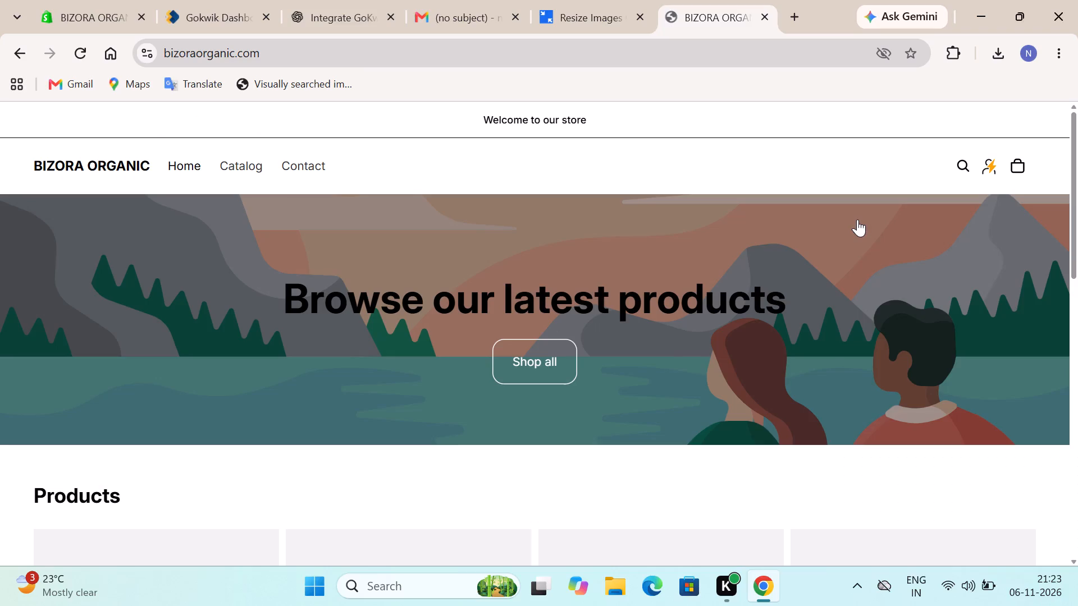
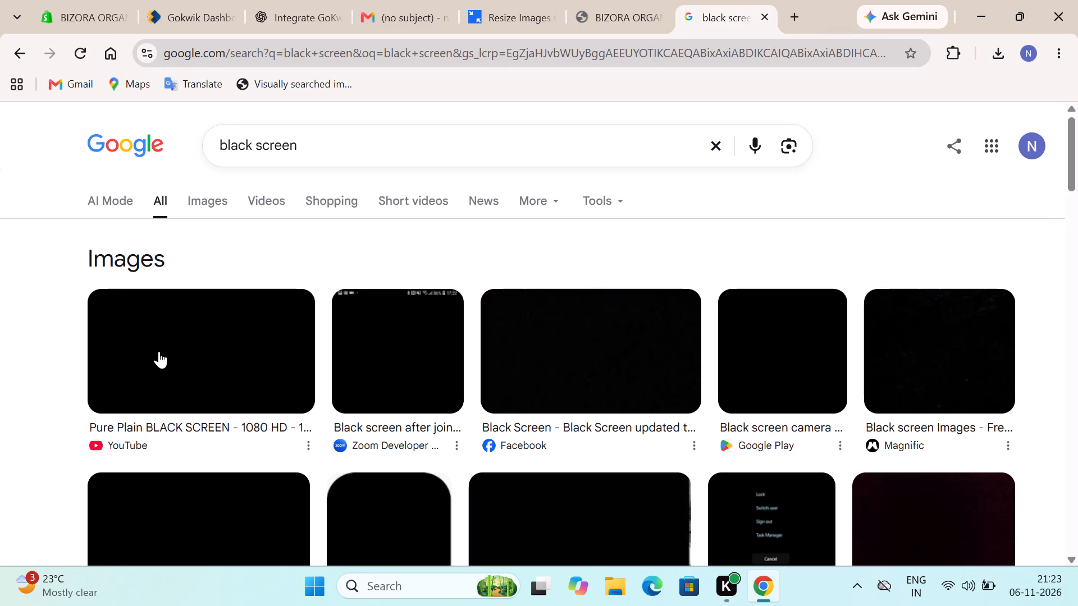
Save a plain black image from the "black screen" search results to the Downloads folder as a PNG image.
{"action": "left_click", "coordinate": [159, 351]}
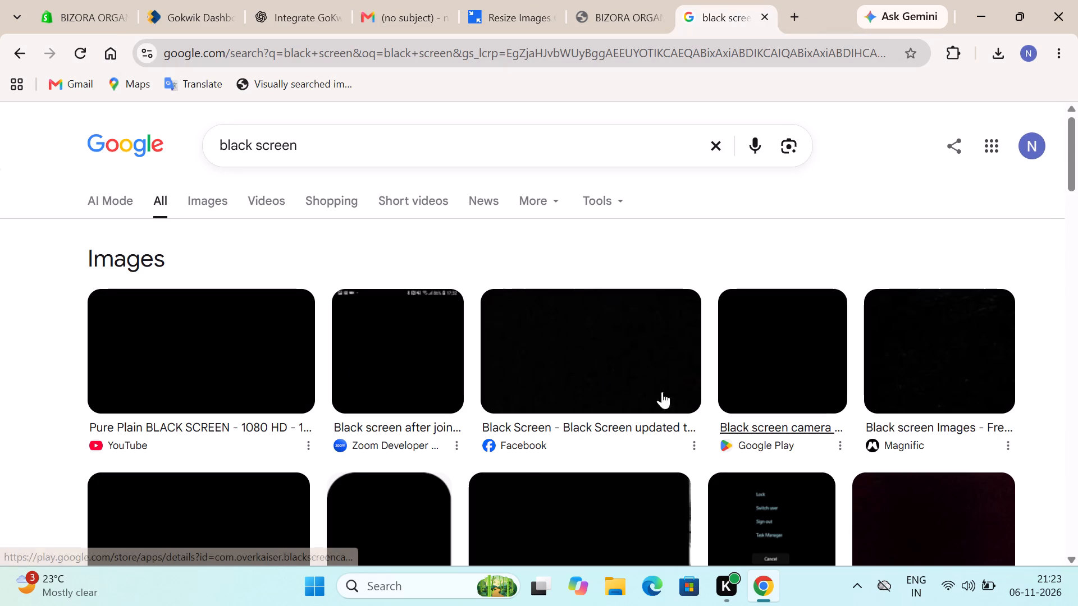
{"action": "right_click", "coordinate": [591, 370]}
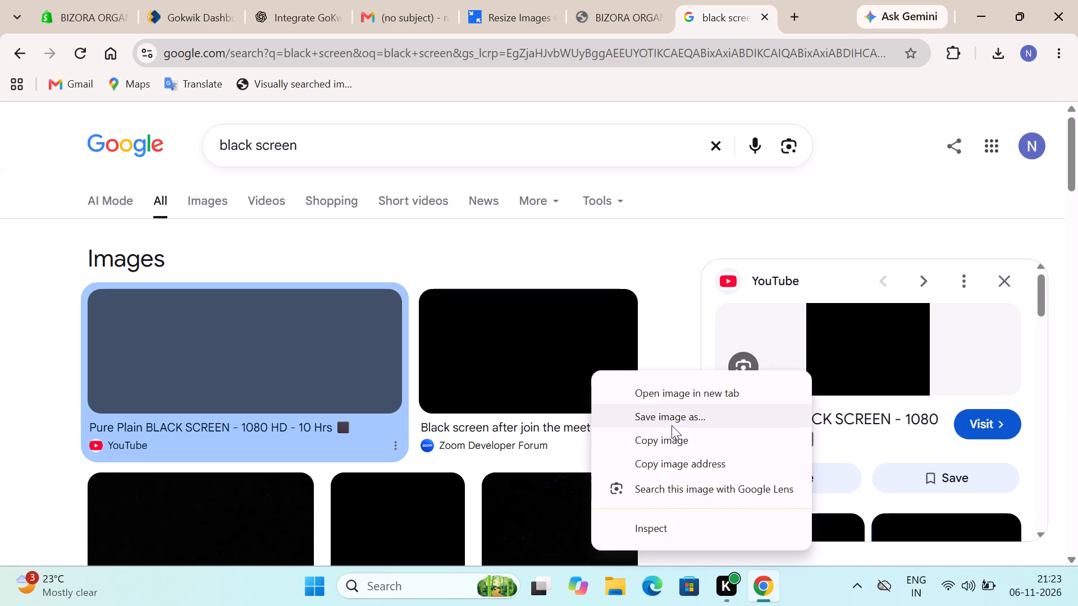
{"action": "left_click", "coordinate": [672, 425]}
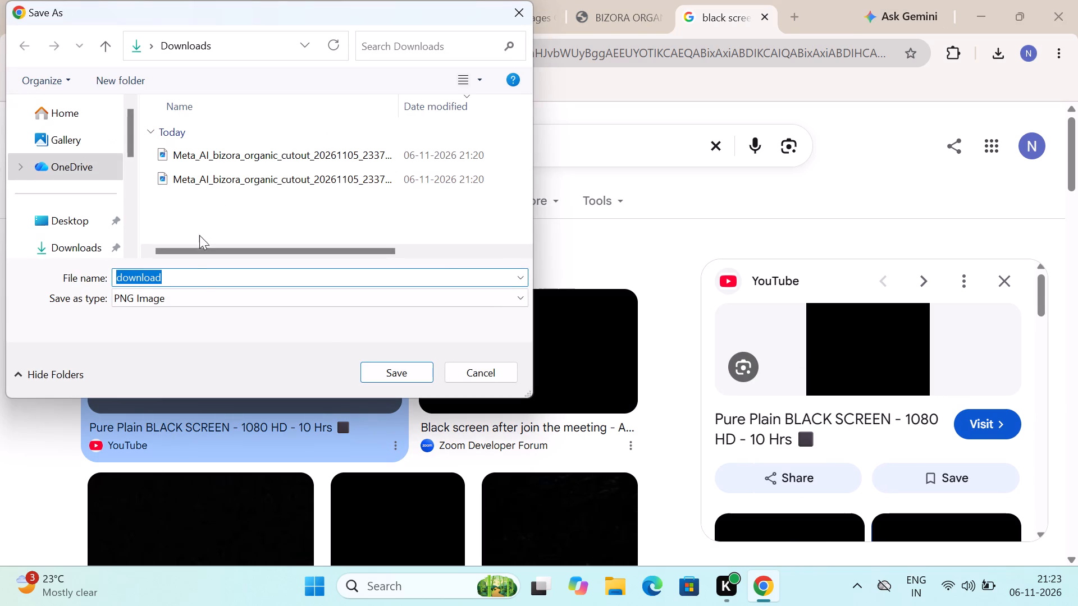
Save the black screen image as download in PNG format in the Downloads folder.
{"action": "left_click", "coordinate": [395, 375]}
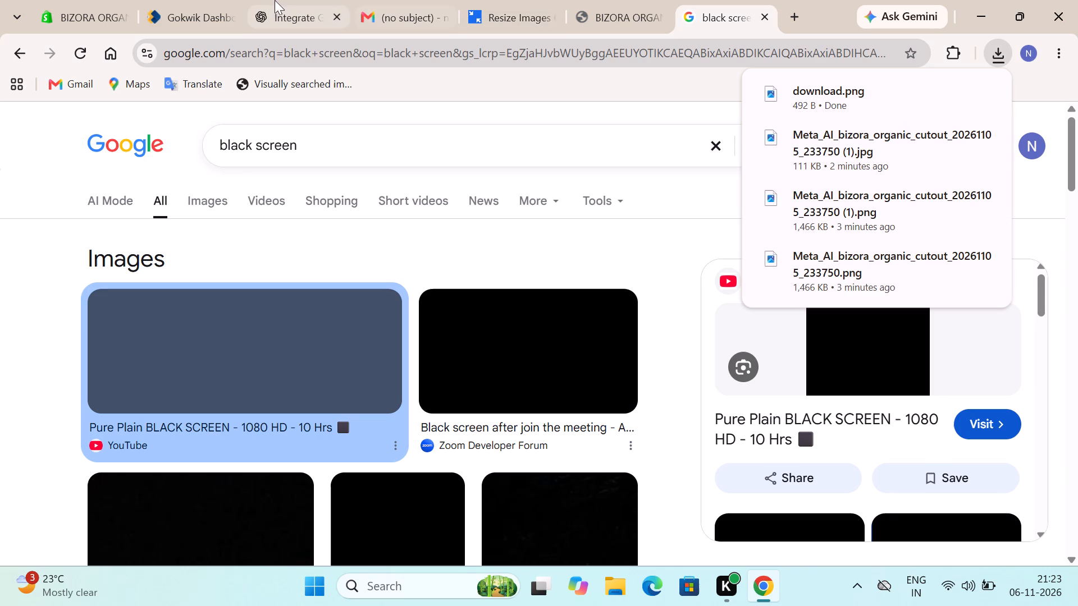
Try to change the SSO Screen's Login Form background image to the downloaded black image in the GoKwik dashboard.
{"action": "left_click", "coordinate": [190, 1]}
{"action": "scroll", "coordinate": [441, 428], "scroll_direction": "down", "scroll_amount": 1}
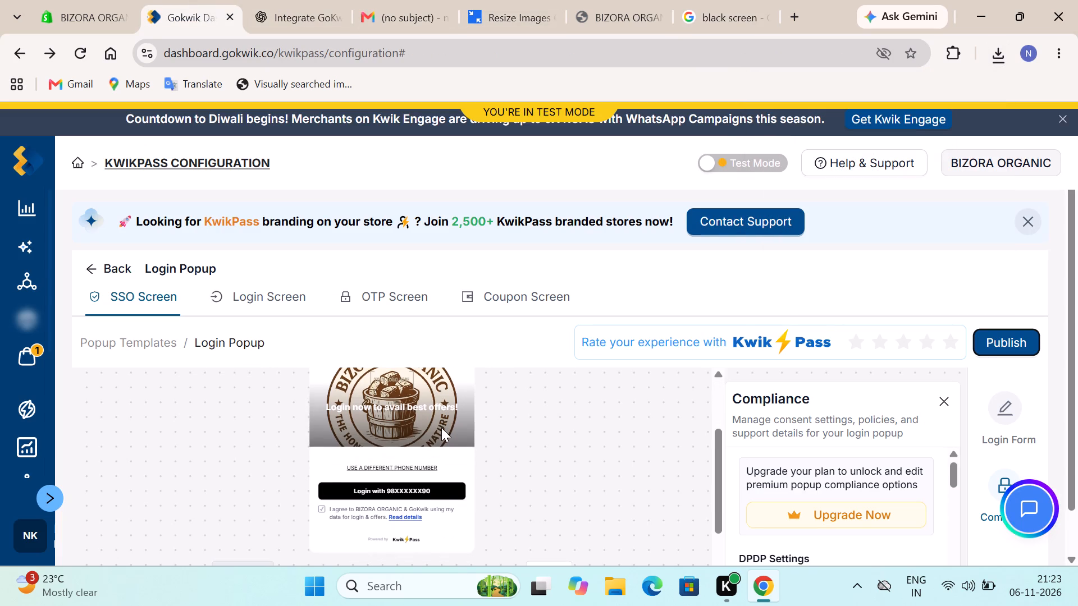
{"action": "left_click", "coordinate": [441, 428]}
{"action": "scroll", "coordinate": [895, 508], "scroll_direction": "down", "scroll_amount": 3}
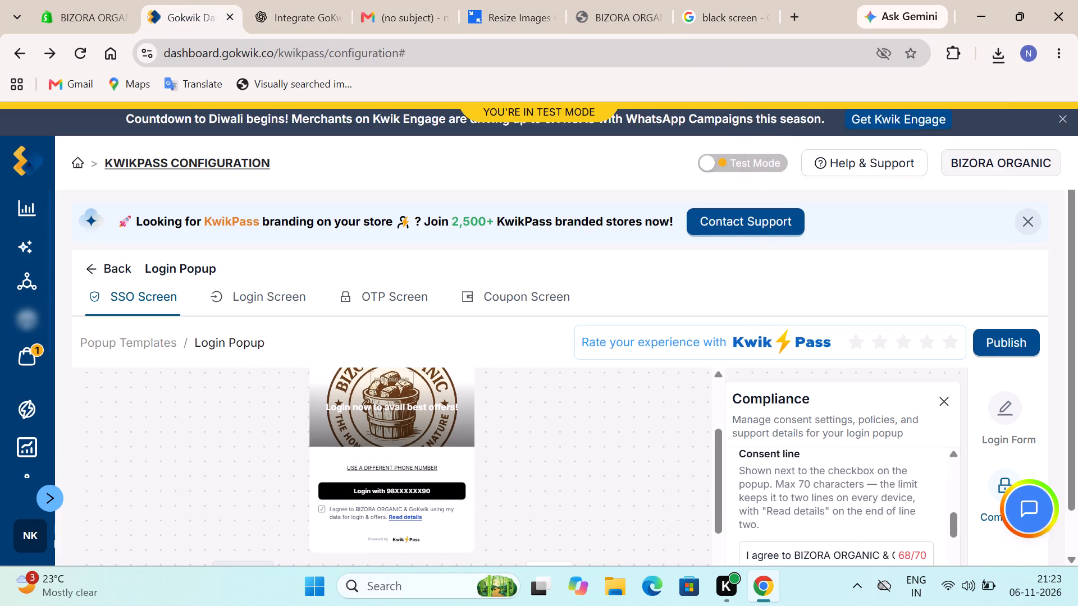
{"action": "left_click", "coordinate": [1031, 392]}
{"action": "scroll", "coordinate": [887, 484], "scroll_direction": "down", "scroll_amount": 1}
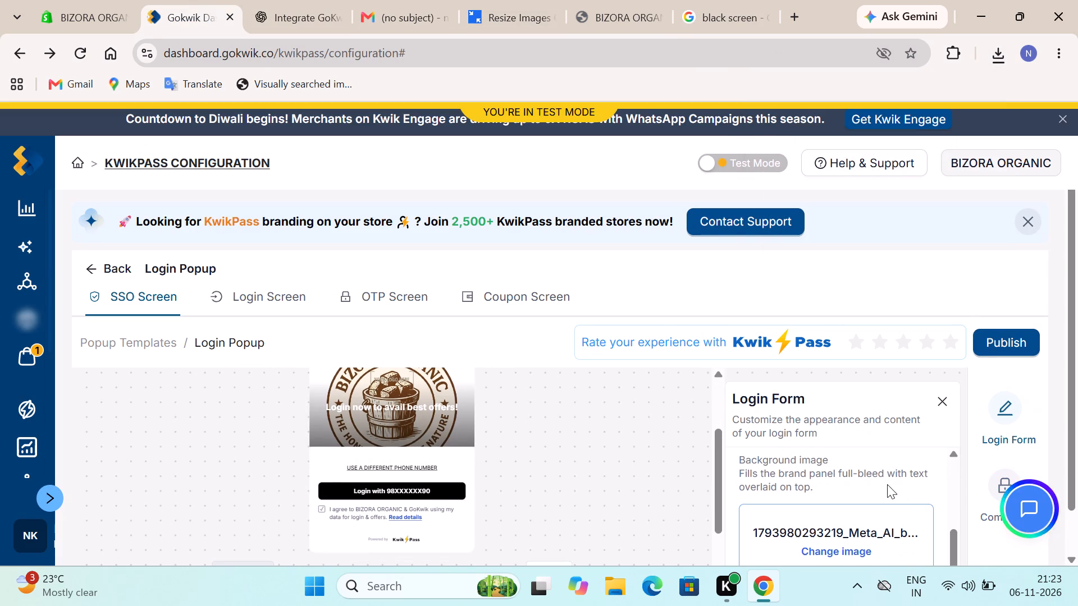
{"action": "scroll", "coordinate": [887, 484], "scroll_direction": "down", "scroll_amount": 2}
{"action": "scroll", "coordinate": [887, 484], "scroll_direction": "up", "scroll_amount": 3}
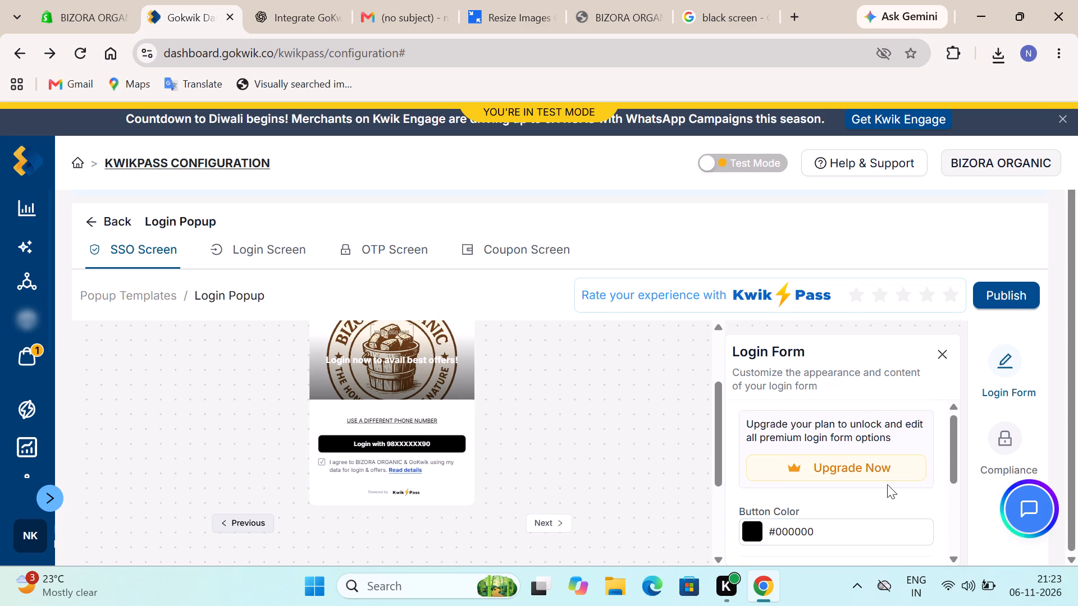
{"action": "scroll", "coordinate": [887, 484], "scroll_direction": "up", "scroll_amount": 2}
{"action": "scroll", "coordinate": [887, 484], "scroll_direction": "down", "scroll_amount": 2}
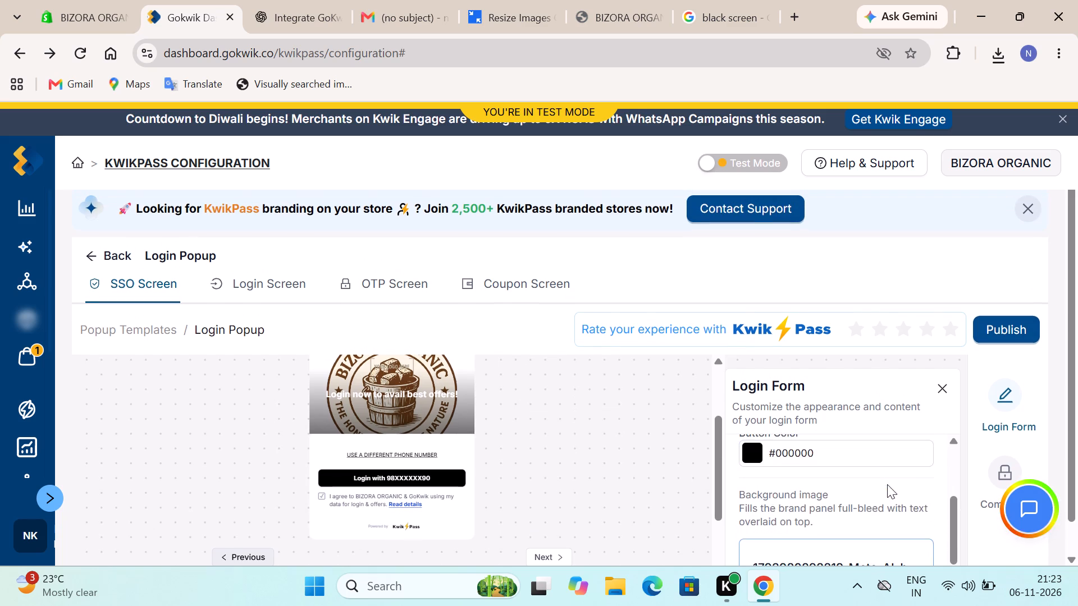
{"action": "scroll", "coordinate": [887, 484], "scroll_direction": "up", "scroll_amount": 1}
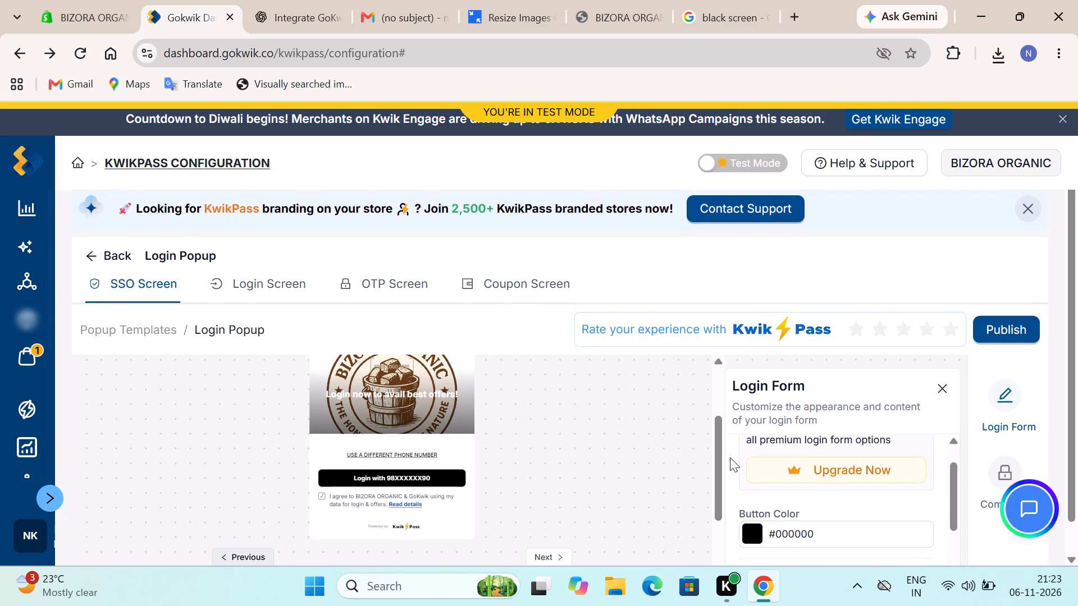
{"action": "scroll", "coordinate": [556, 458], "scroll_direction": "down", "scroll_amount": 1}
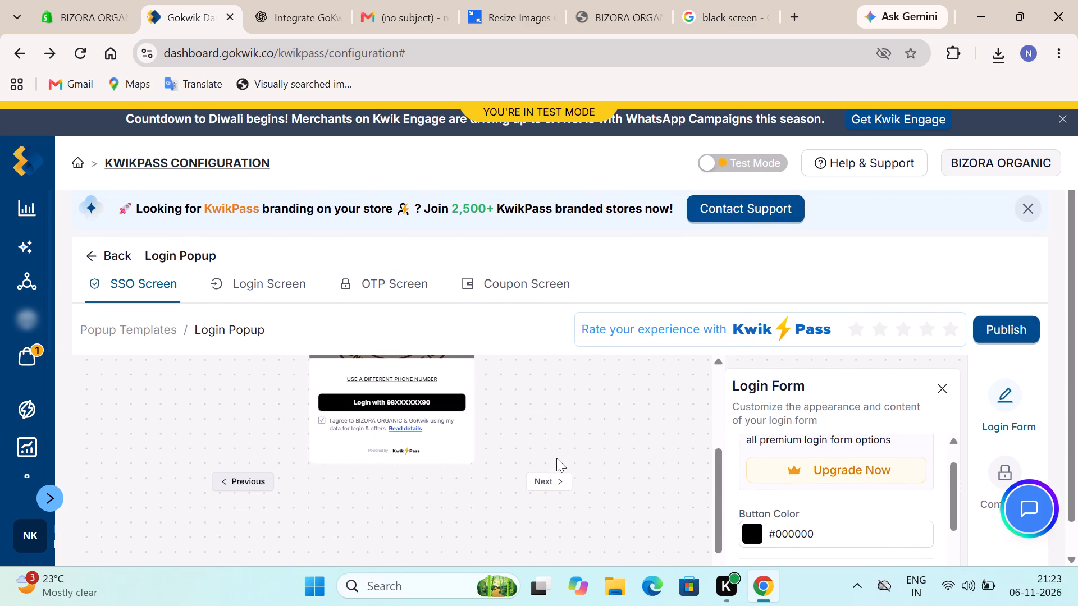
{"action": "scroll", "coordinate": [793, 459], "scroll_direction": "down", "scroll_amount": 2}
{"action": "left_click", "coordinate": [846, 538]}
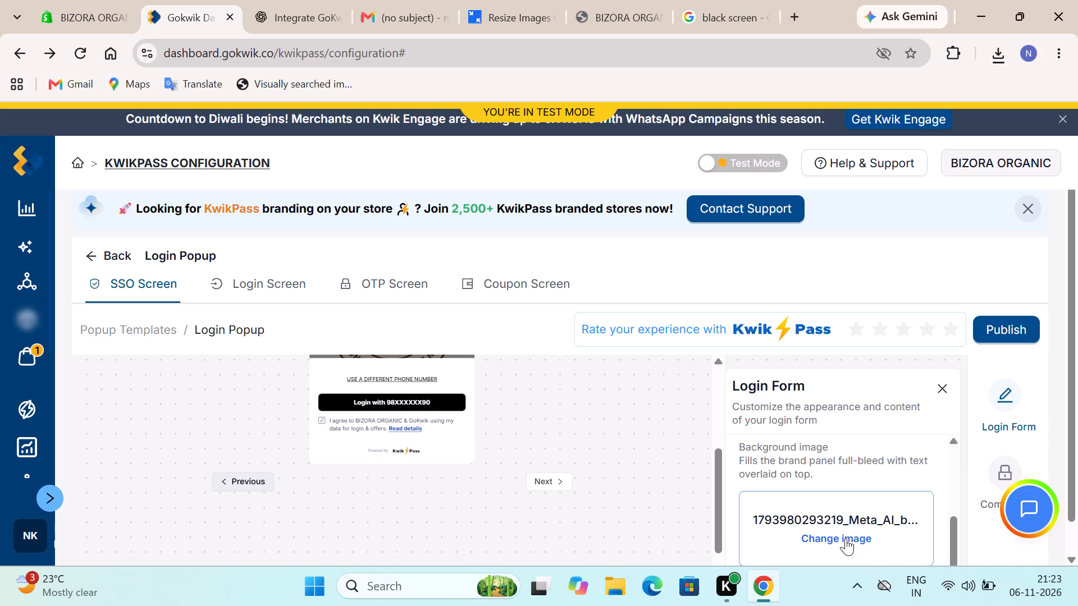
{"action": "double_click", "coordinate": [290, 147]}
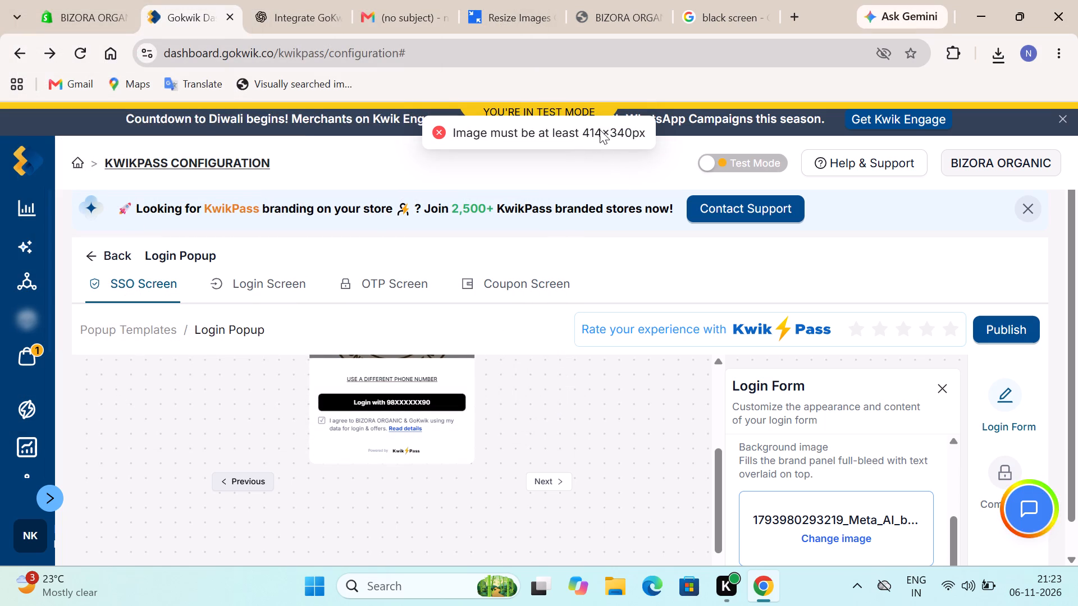
Reopen a fresh Reduce Images resizer page from the image resizer search results.
{"action": "left_click", "coordinate": [500, 0]}
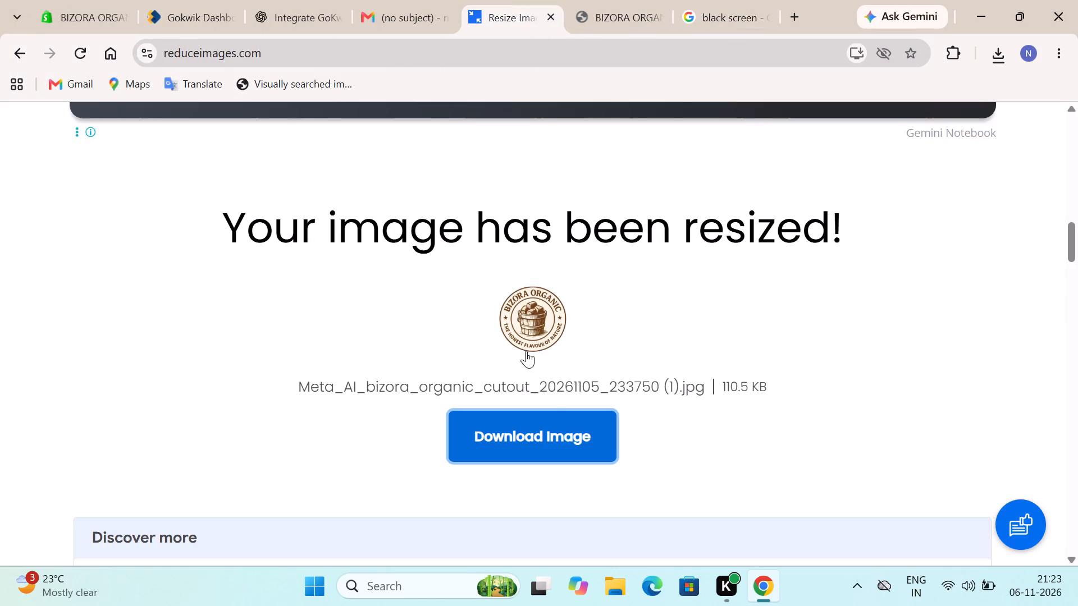
{"action": "scroll", "coordinate": [628, 455], "scroll_direction": "down", "scroll_amount": 3}
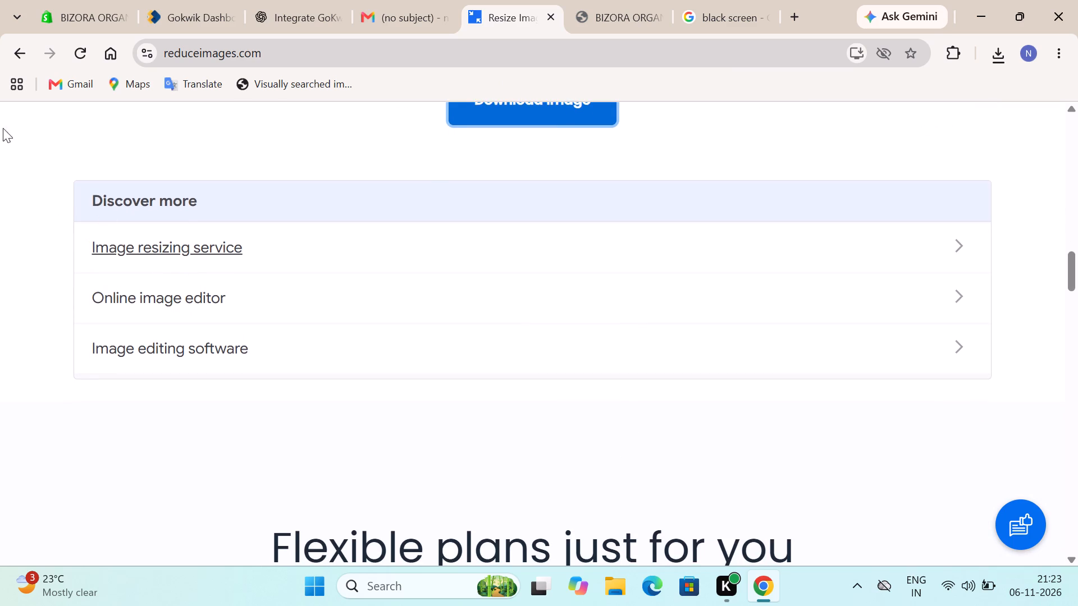
{"action": "left_click", "coordinate": [14, 51]}
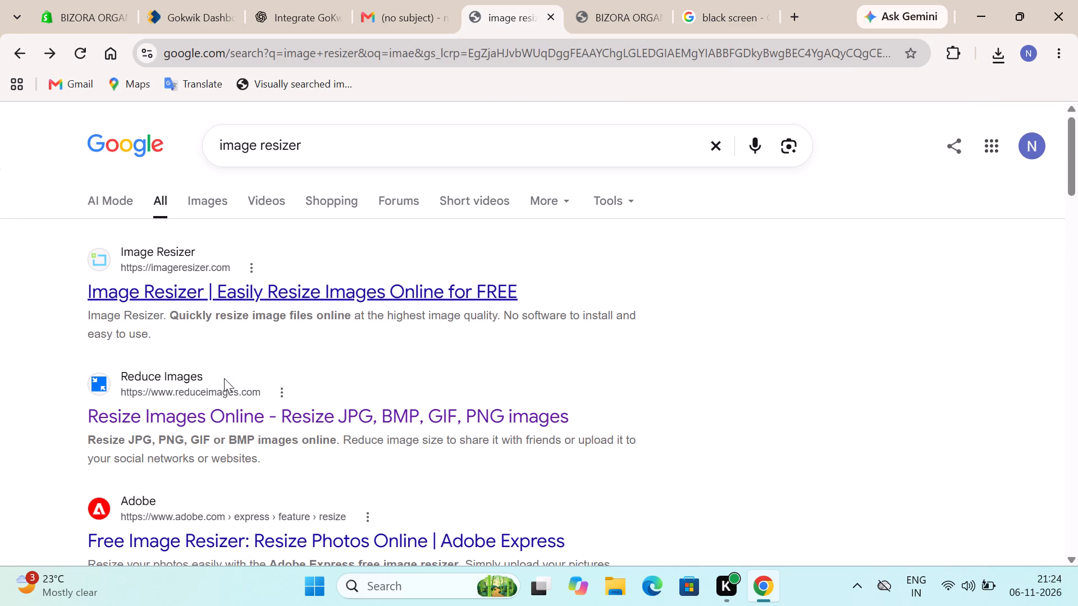
{"action": "left_click", "coordinate": [223, 417]}
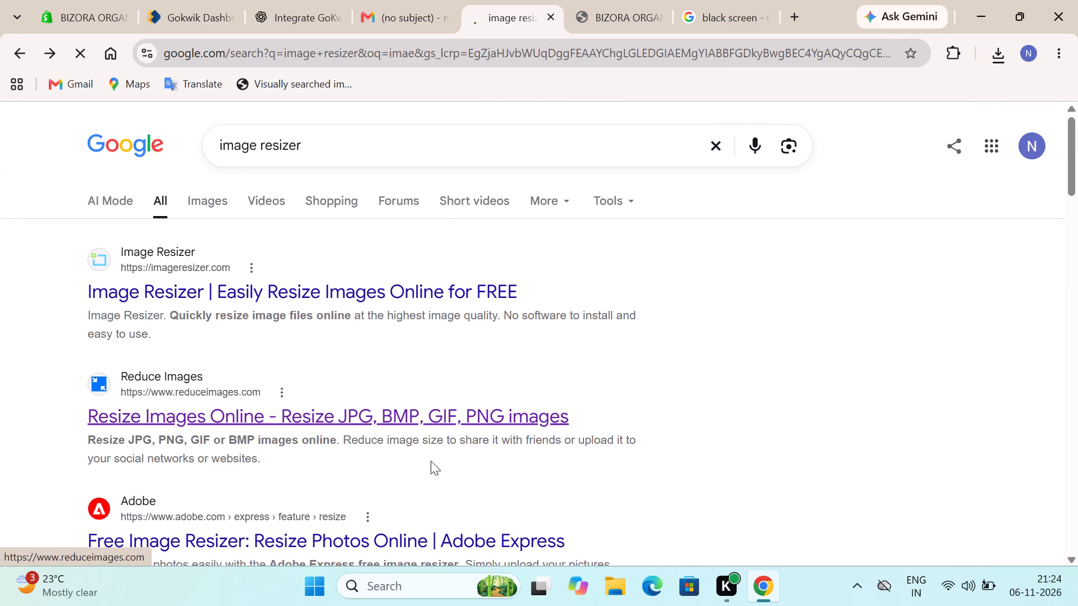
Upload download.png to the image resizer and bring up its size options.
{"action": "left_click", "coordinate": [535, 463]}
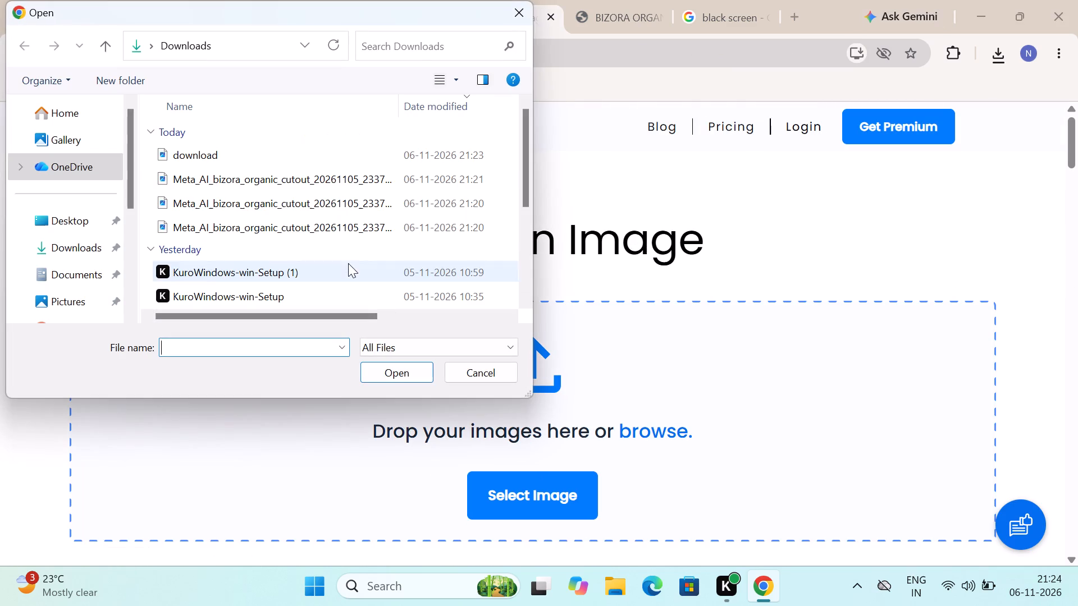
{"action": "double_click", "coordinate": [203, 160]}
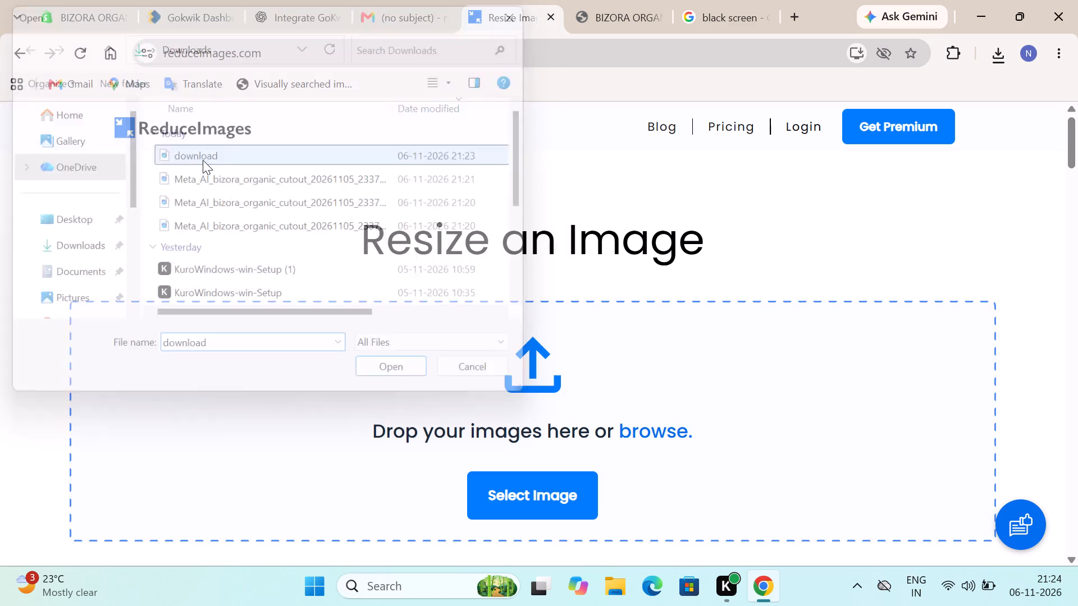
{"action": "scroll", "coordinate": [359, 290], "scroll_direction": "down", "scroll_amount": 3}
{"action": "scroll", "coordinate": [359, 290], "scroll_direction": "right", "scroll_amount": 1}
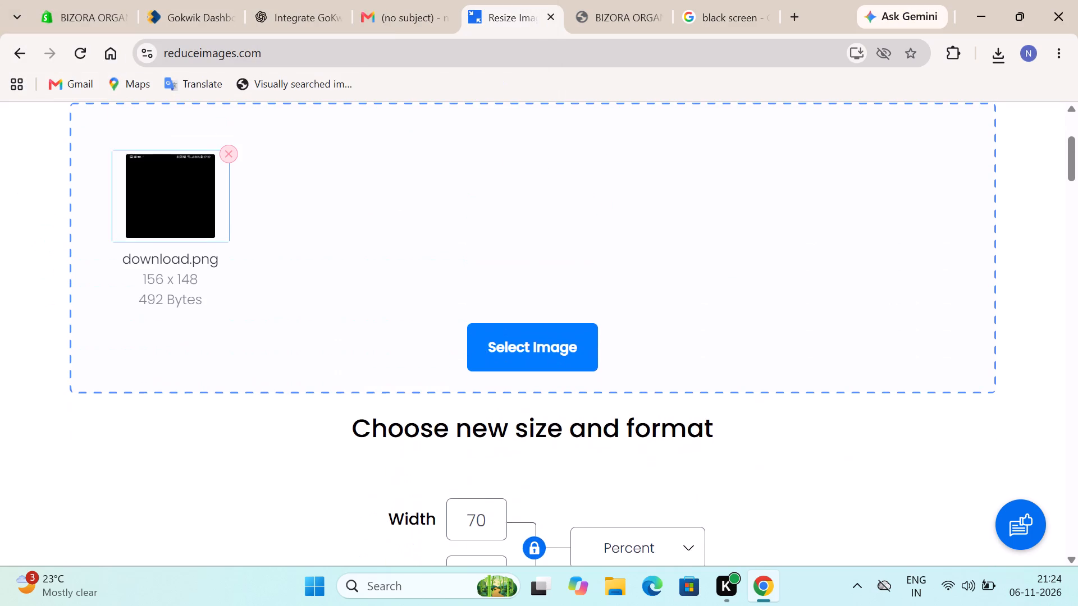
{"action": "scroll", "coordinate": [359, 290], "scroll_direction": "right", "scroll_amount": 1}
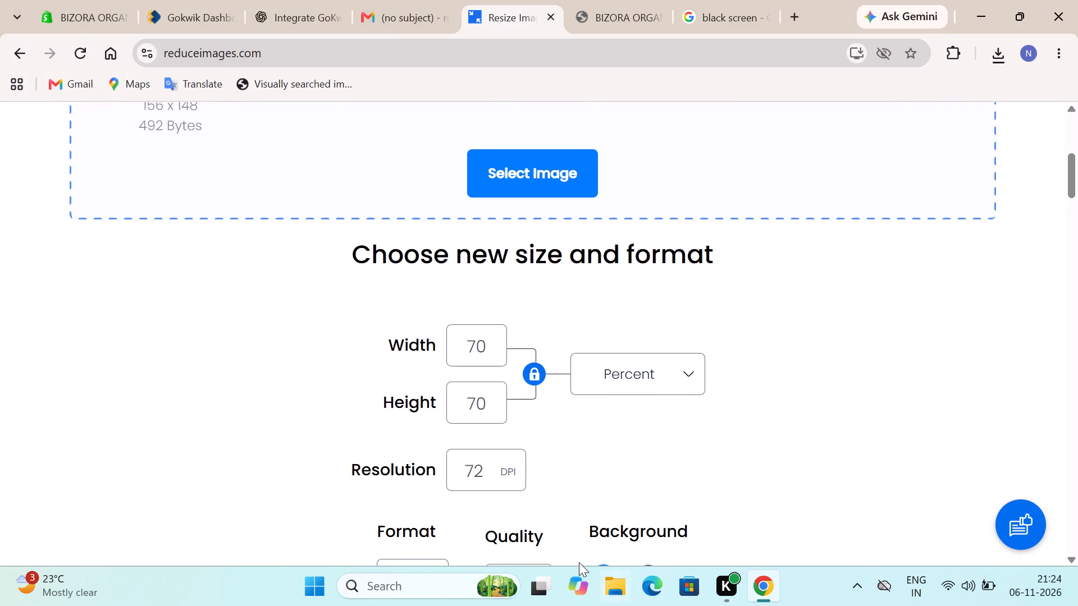
Open download.png from Downloads in Photos, crop the status-bar strip off its top to 156 x 136, and save over the original.
{"action": "double_click", "coordinate": [633, 603]}
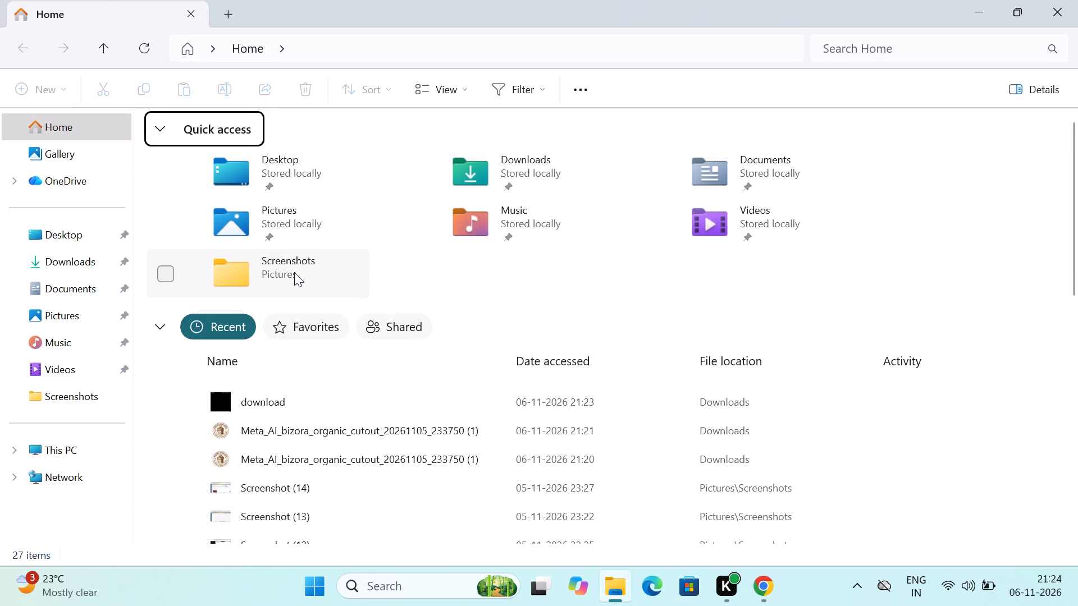
{"action": "left_click", "coordinate": [294, 272]}
{"action": "double_click", "coordinate": [467, 173]}
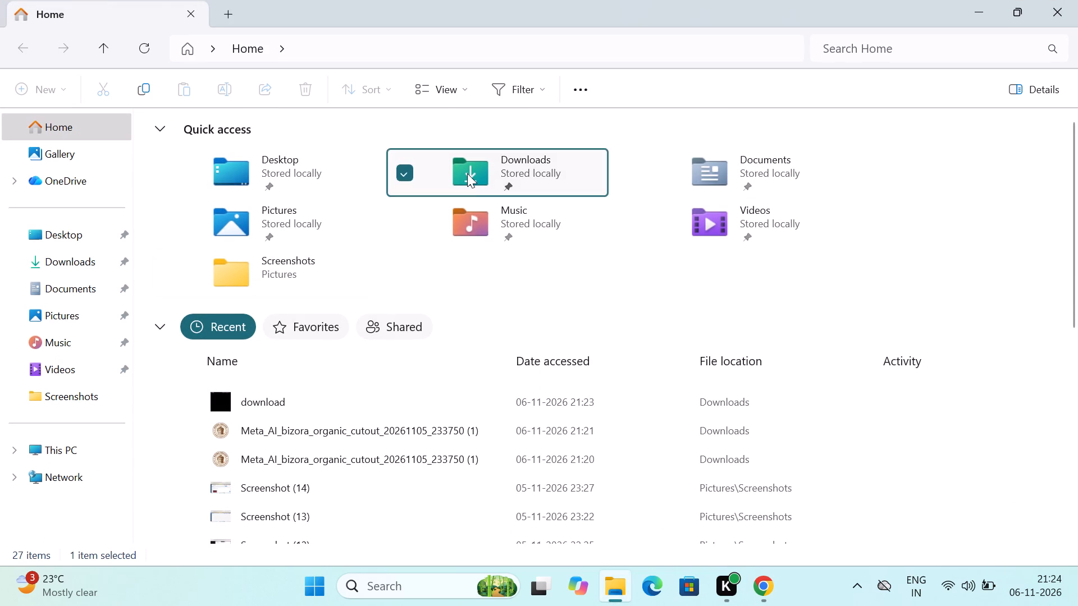
{"action": "left_click", "coordinate": [258, 171]}
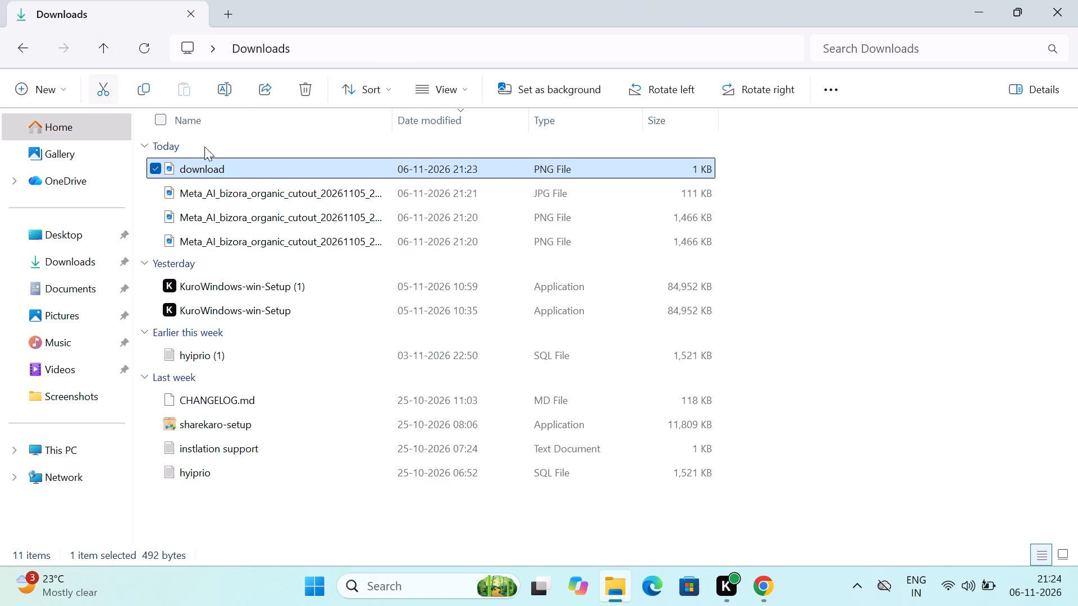
{"action": "key", "text": "Return"}
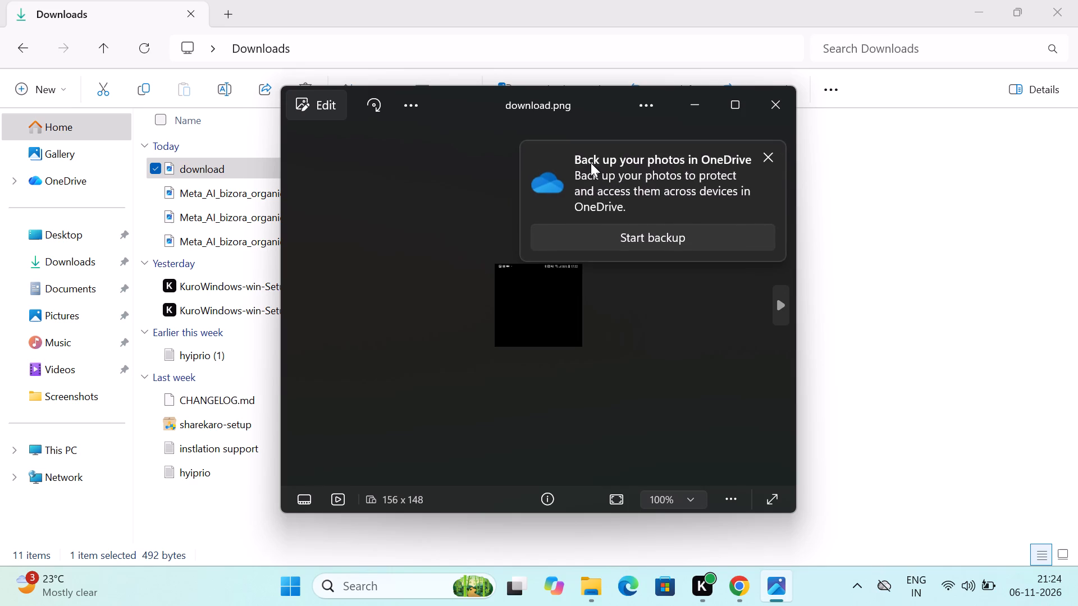
{"action": "left_click", "coordinate": [773, 154]}
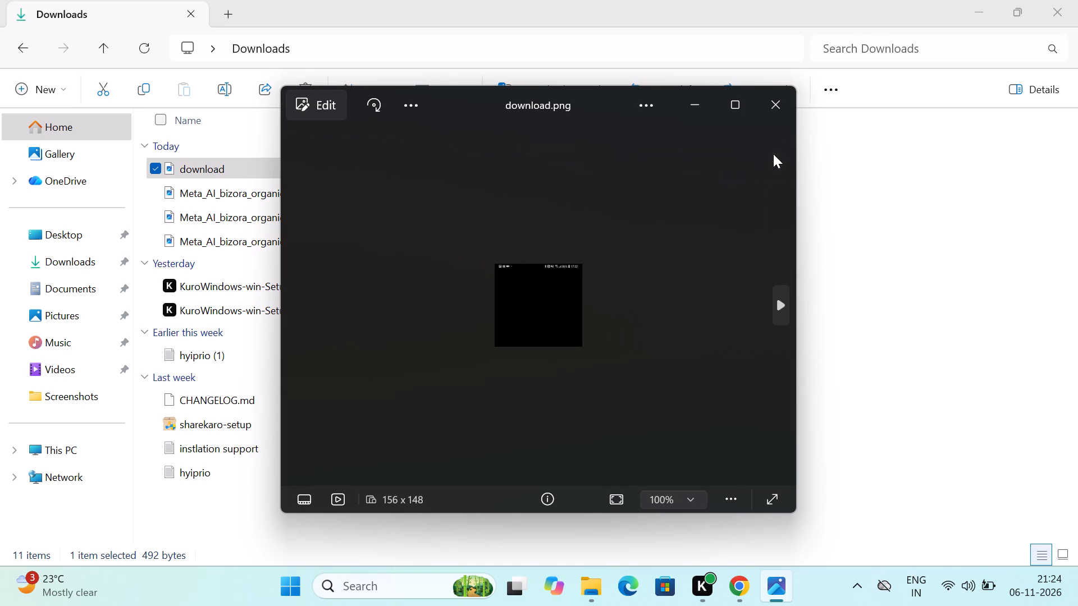
{"action": "left_click", "coordinate": [330, 103]}
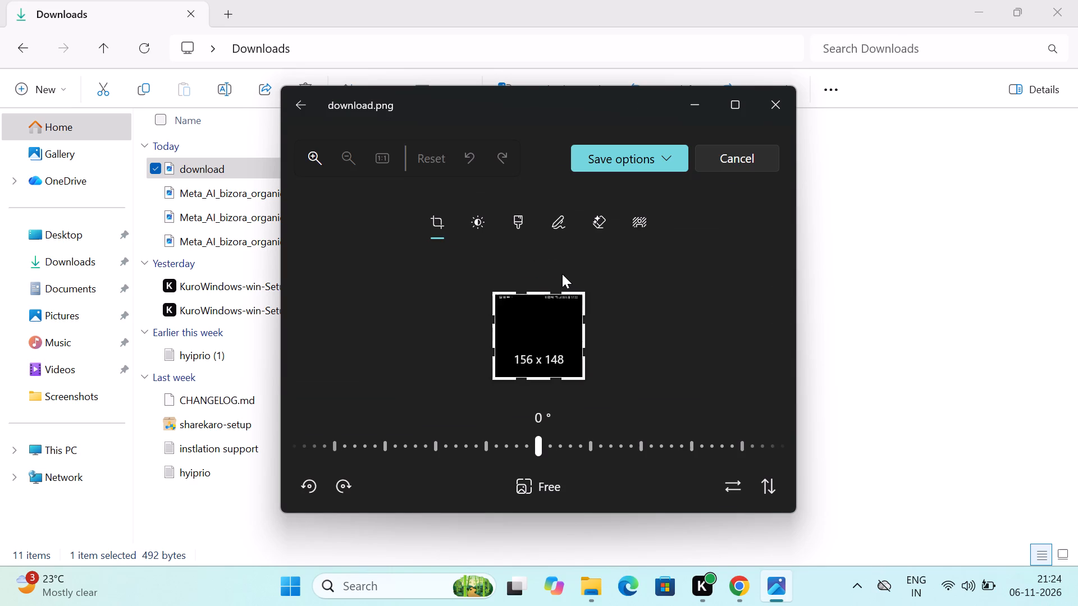
{"action": "left_click_drag", "start_coordinate": [575, 293], "coordinate": [576, 299]}
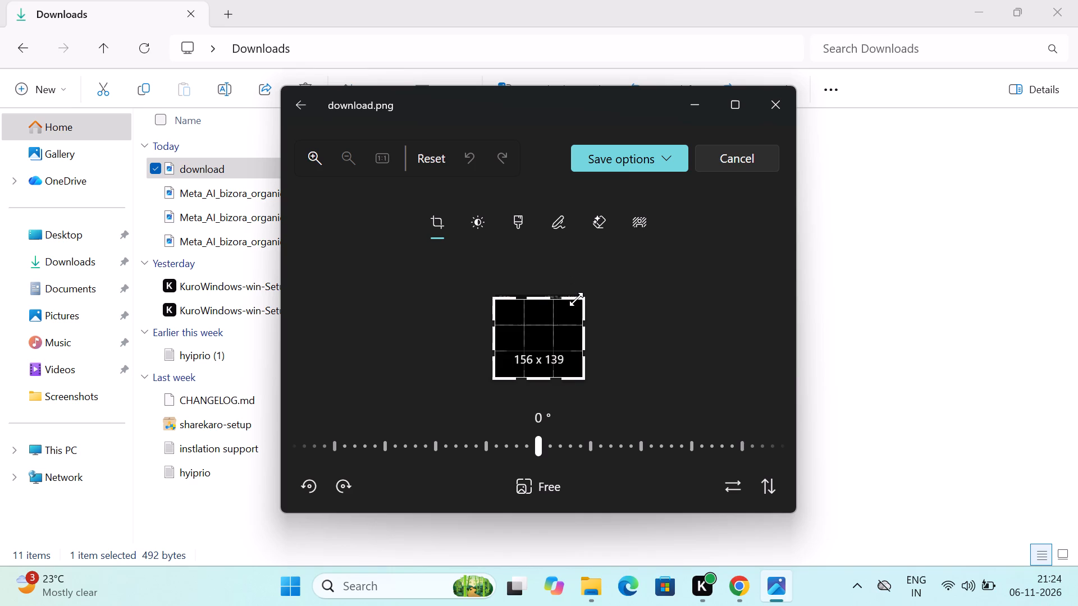
{"action": "left_click_drag", "start_coordinate": [576, 299], "coordinate": [576, 300]}
{"action": "left_click", "coordinate": [622, 158]}
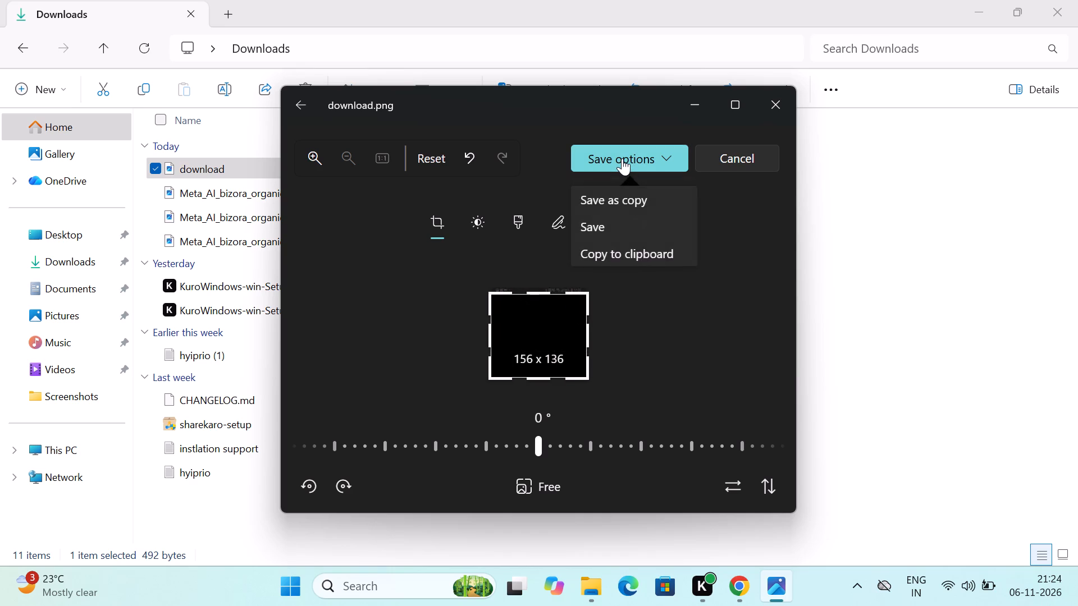
{"action": "left_click", "coordinate": [623, 219]}
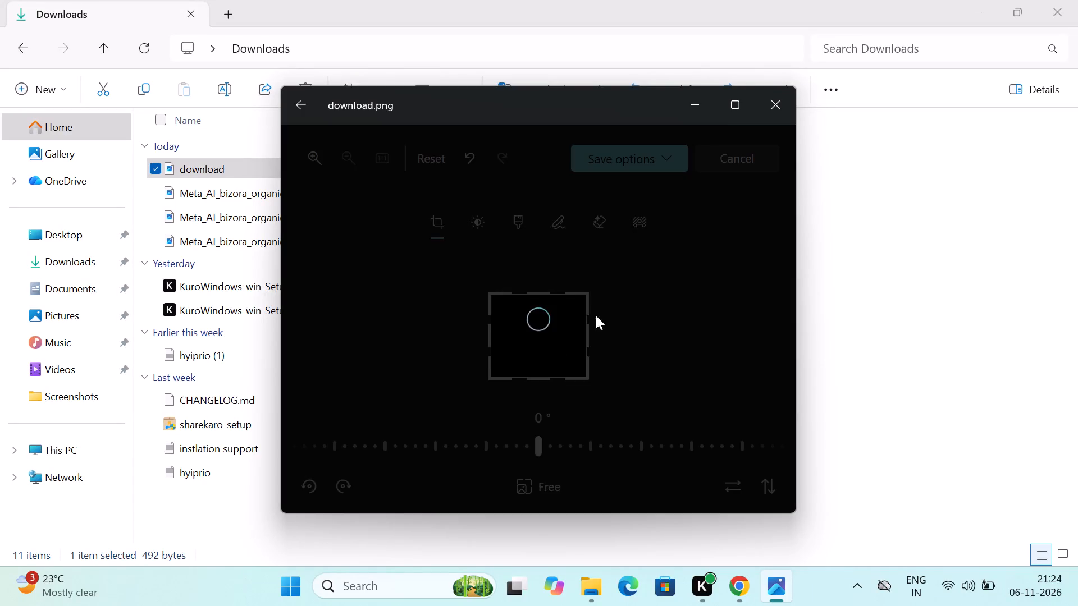
Return to the Reduce Images page in Chrome and replace the loaded image with the cropped download.png.
{"action": "left_click", "coordinate": [742, 586]}
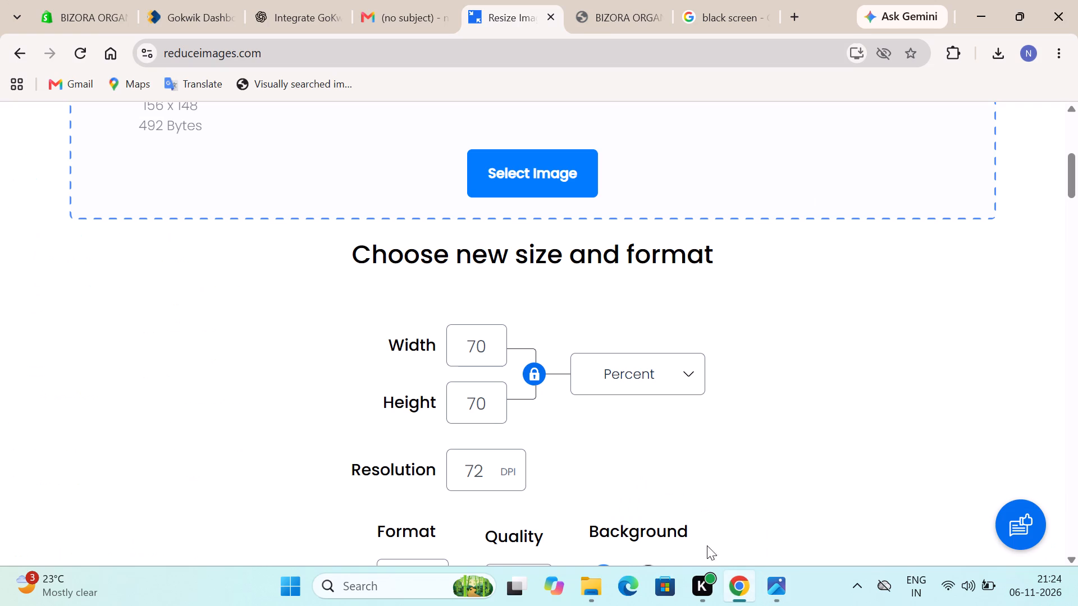
{"action": "scroll", "coordinate": [516, 166], "scroll_direction": "up", "scroll_amount": 2}
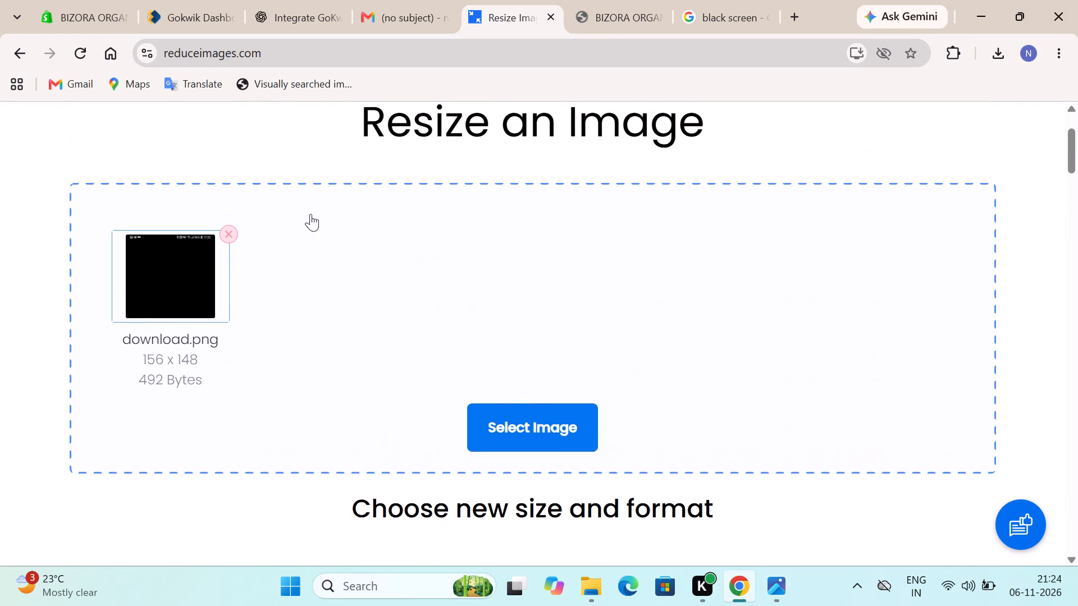
{"action": "left_click", "coordinate": [234, 229]}
{"action": "left_click", "coordinate": [530, 393]}
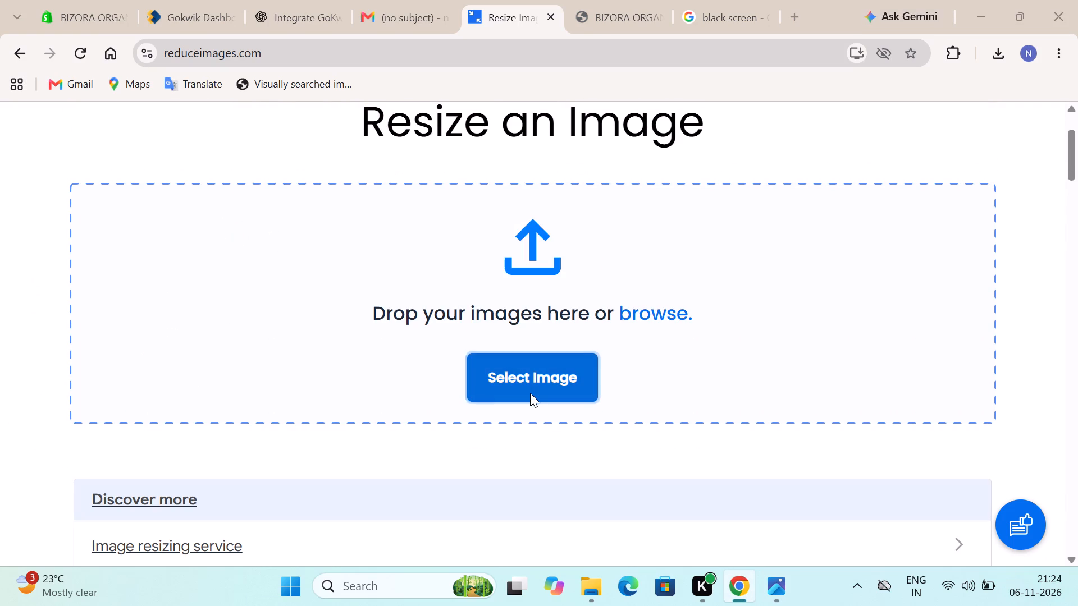
{"action": "double_click", "coordinate": [231, 154]}
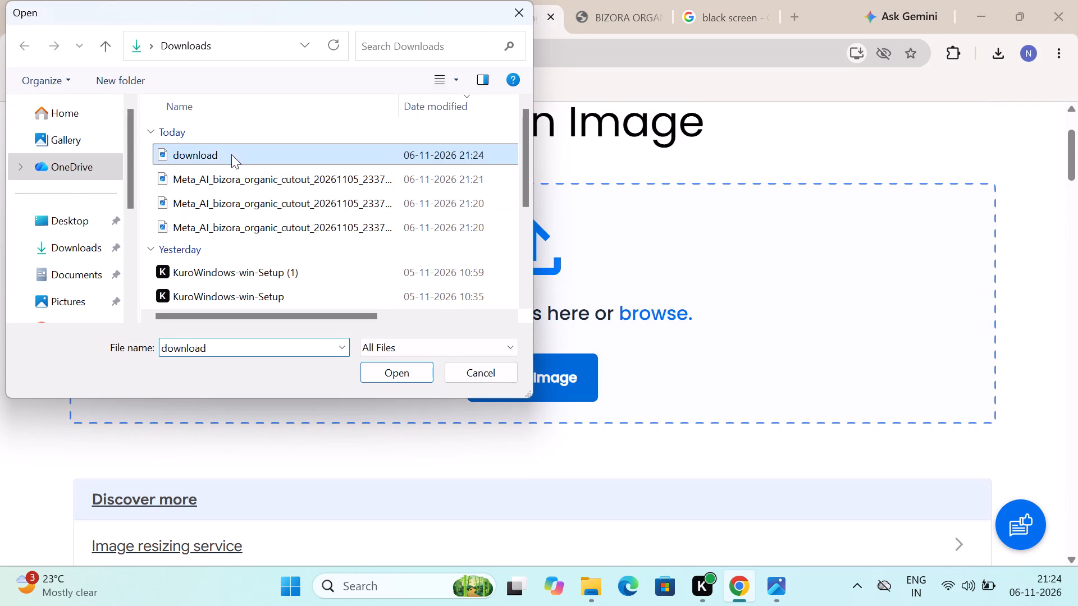
Review the uploaded image and the resizer's width, height, resolution, format, quality, and background options.
{"action": "scroll", "coordinate": [391, 304], "scroll_direction": "down", "scroll_amount": 3}
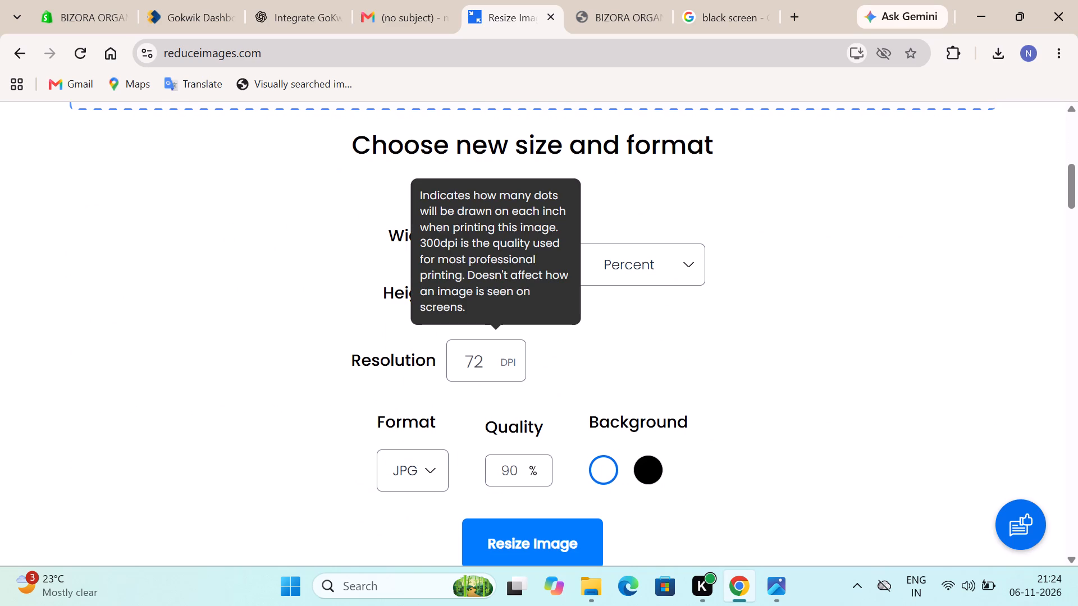
{"action": "scroll", "coordinate": [581, 394], "scroll_direction": "down", "scroll_amount": 2}
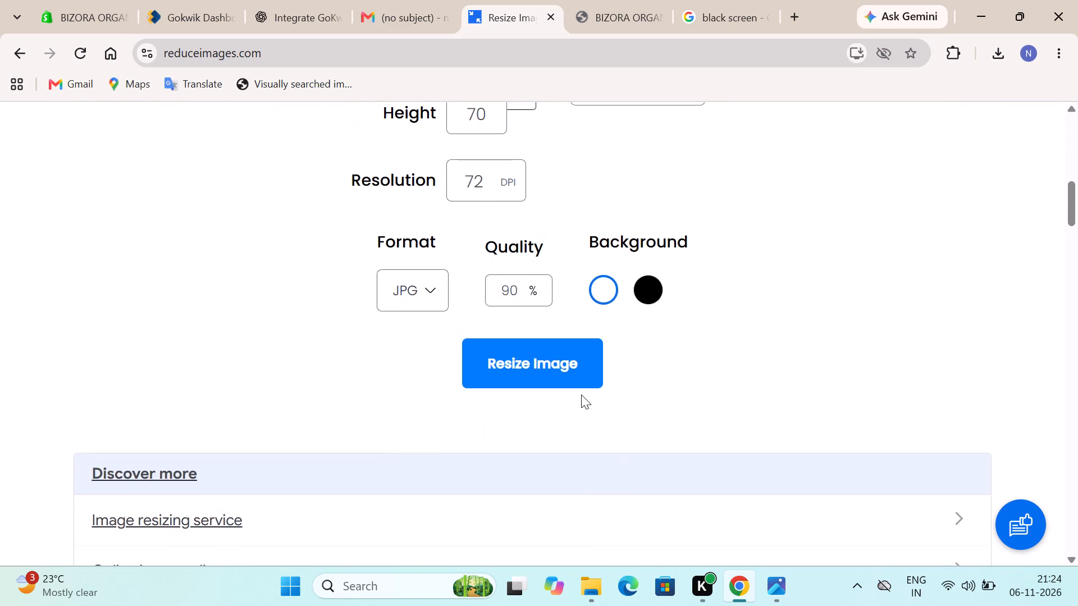
{"action": "scroll", "coordinate": [581, 394], "scroll_direction": "down", "scroll_amount": 4}
{"action": "scroll", "coordinate": [581, 394], "scroll_direction": "up", "scroll_amount": 6}
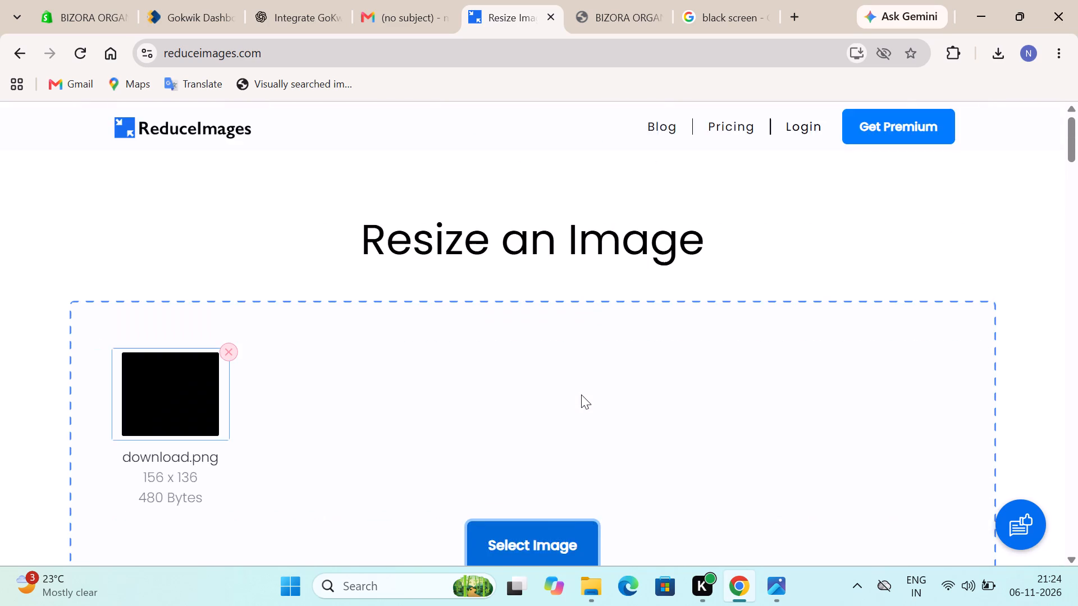
{"action": "scroll", "coordinate": [581, 394], "scroll_direction": "down", "scroll_amount": 3}
{"action": "scroll", "coordinate": [581, 394], "scroll_direction": "up", "scroll_amount": 2}
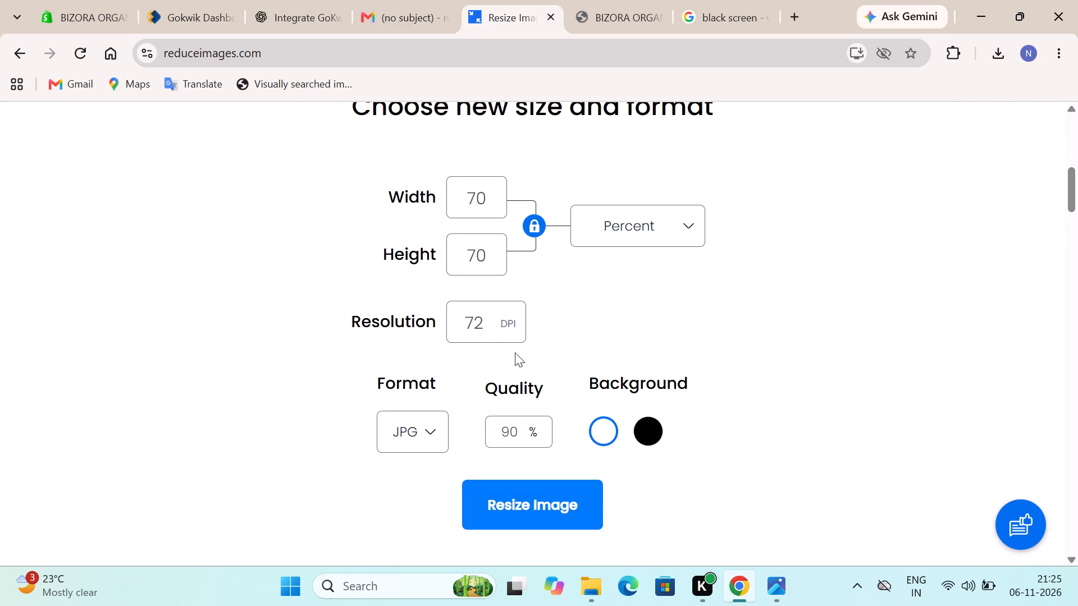
{"action": "left_click", "coordinate": [621, 313]}
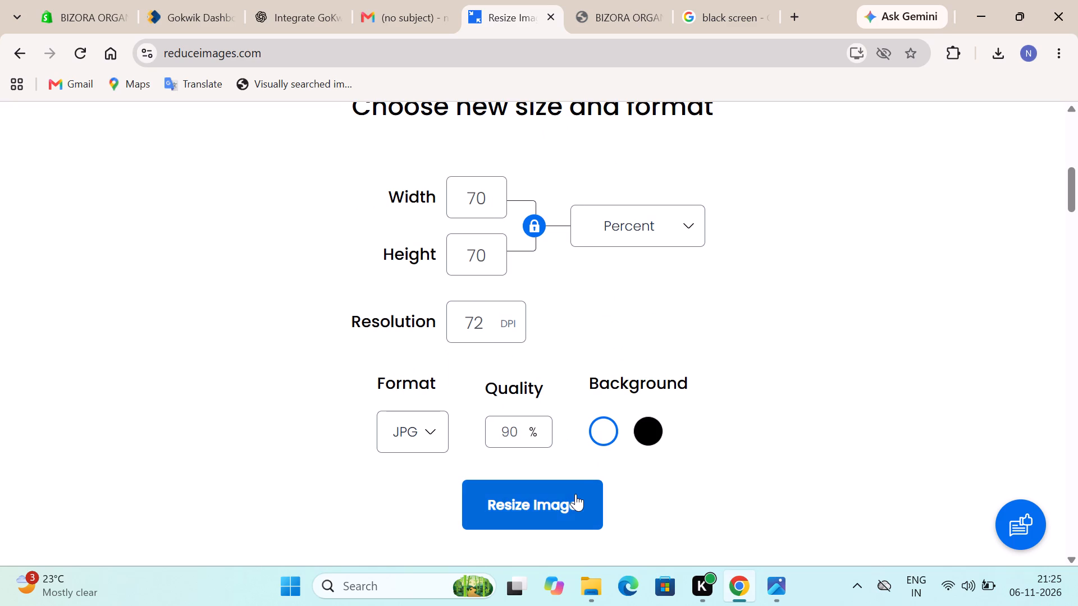
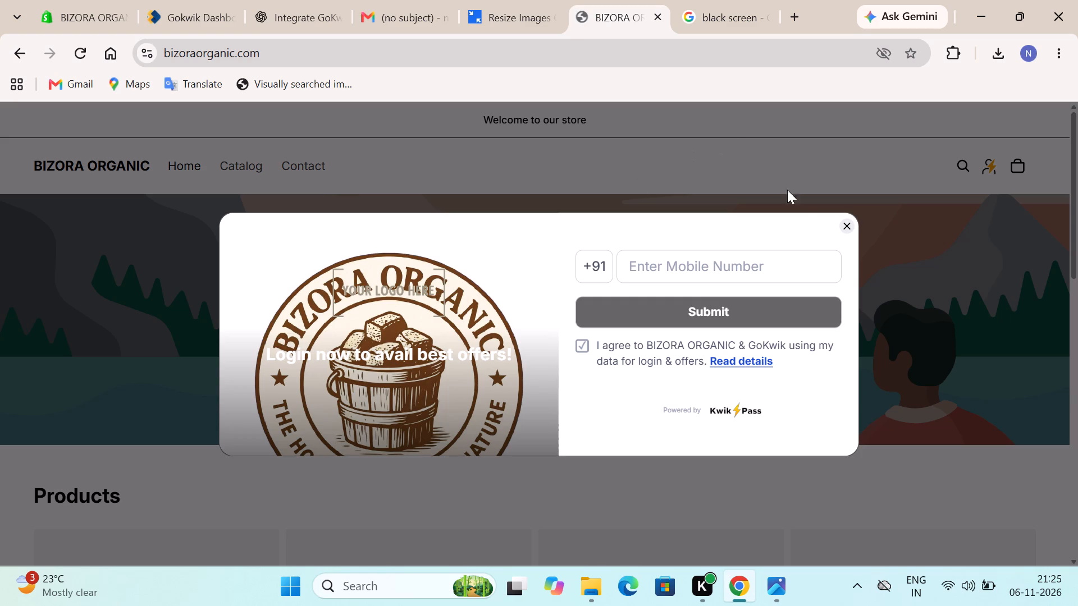
Dismiss the login popup on the storefront, return to the image resizer, and review the size settings for download.png.
{"action": "left_click", "coordinate": [843, 223]}
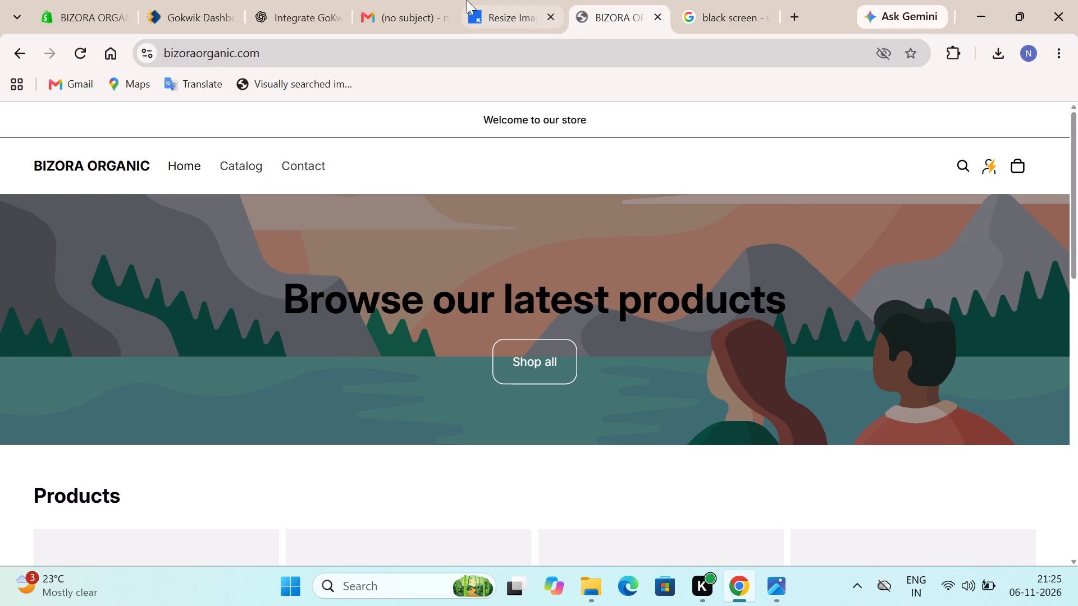
{"action": "left_click", "coordinate": [502, 0]}
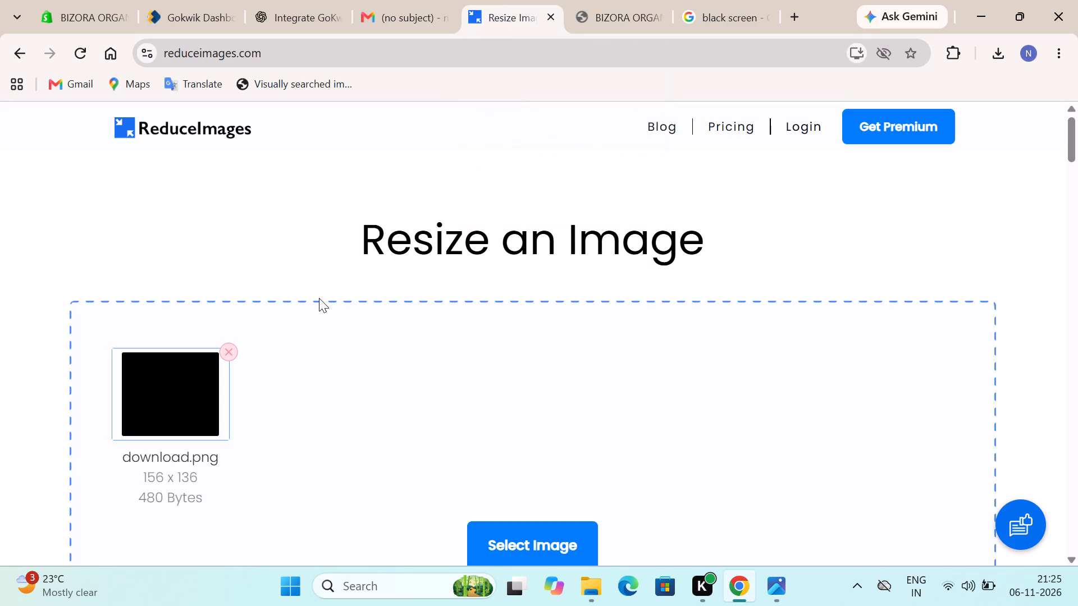
{"action": "left_click", "coordinate": [180, 475]}
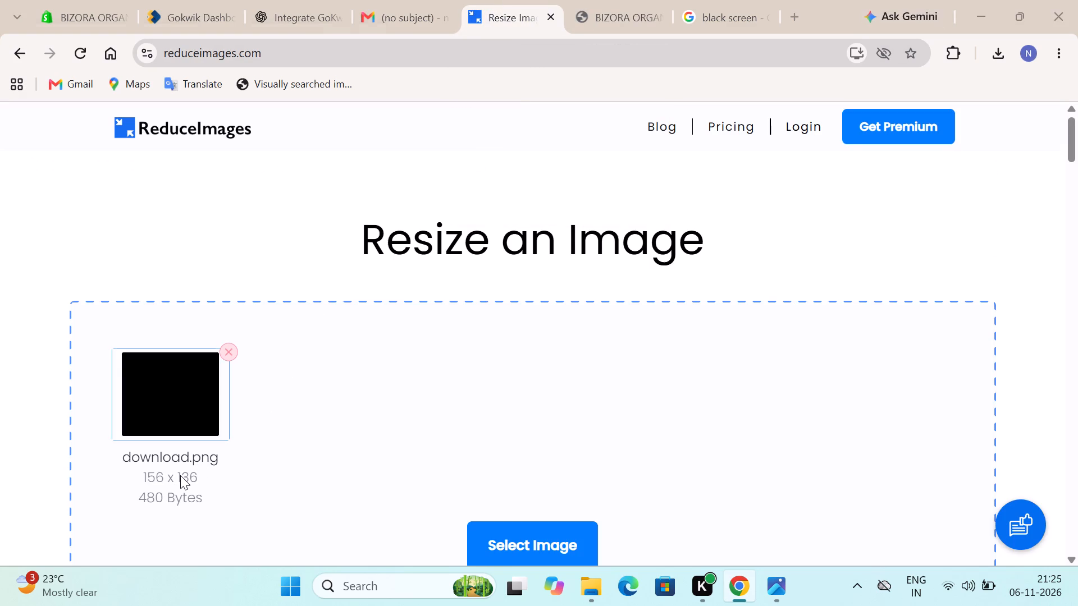
{"action": "scroll", "coordinate": [180, 475], "scroll_direction": "down", "scroll_amount": 1}
{"action": "left_click", "coordinate": [484, 365]}
{"action": "scroll", "coordinate": [484, 365], "scroll_direction": "down", "scroll_amount": 2}
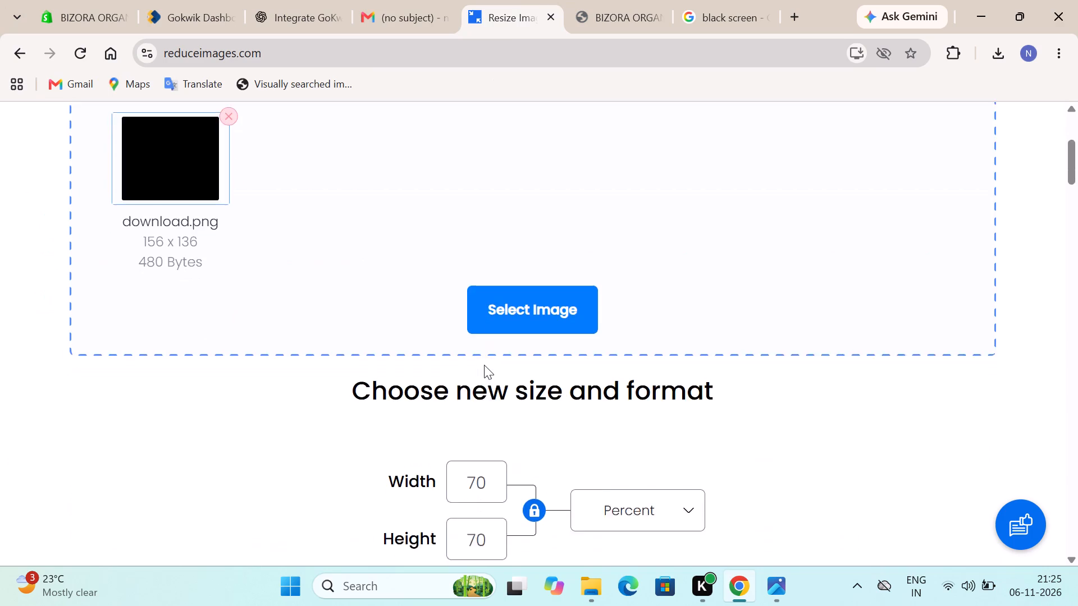
{"action": "scroll", "coordinate": [484, 365], "scroll_direction": "down", "scroll_amount": 2}
{"action": "left_click", "coordinate": [484, 365]}
{"action": "scroll", "coordinate": [484, 365], "scroll_direction": "up", "scroll_amount": 1}
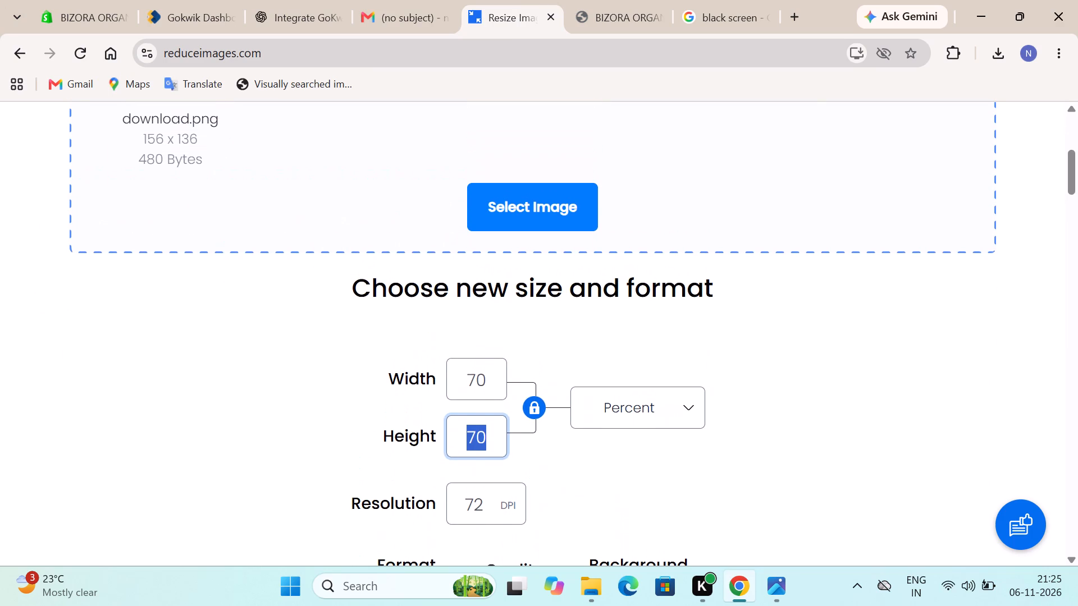
{"action": "left_click_drag", "start_coordinate": [486, 368], "coordinate": [462, 371]}
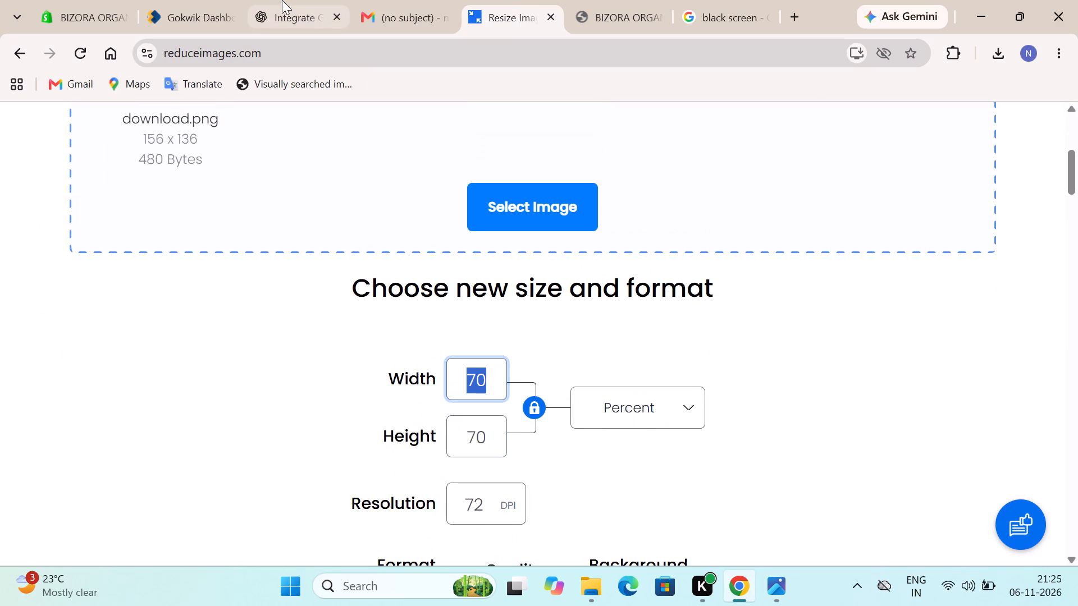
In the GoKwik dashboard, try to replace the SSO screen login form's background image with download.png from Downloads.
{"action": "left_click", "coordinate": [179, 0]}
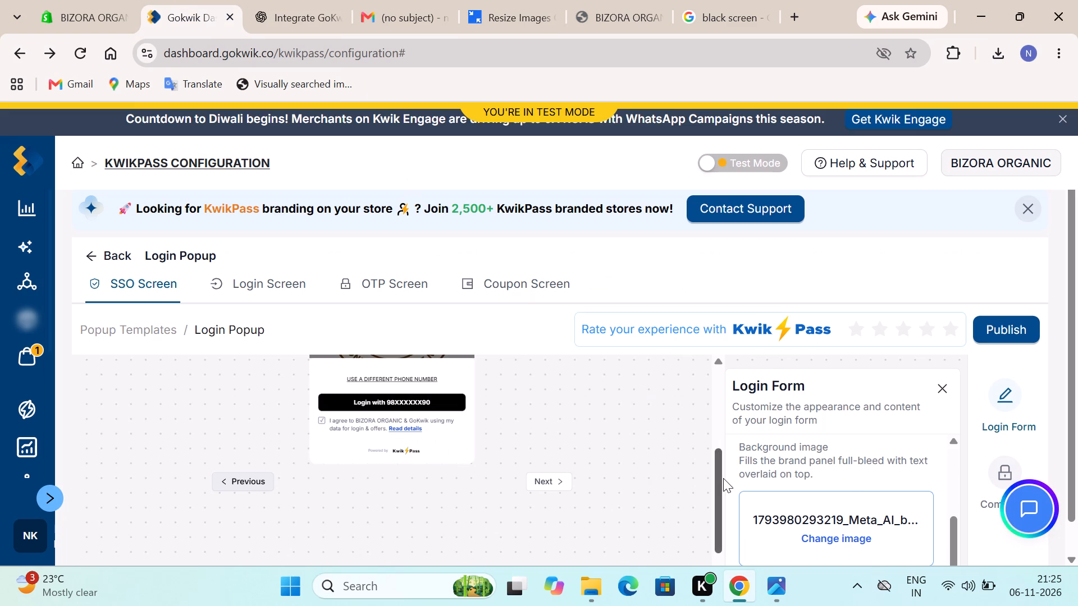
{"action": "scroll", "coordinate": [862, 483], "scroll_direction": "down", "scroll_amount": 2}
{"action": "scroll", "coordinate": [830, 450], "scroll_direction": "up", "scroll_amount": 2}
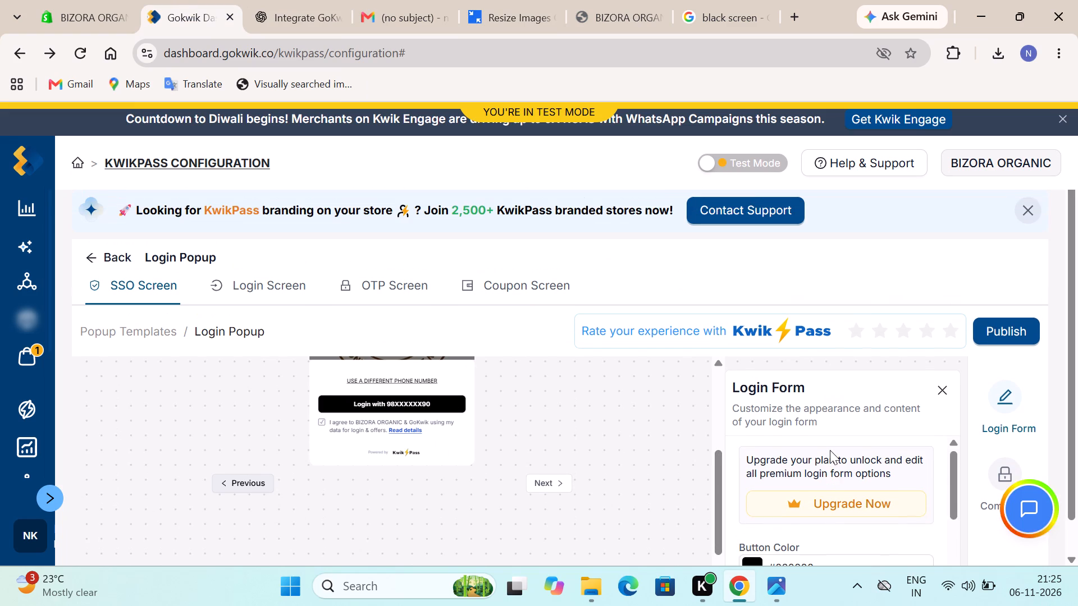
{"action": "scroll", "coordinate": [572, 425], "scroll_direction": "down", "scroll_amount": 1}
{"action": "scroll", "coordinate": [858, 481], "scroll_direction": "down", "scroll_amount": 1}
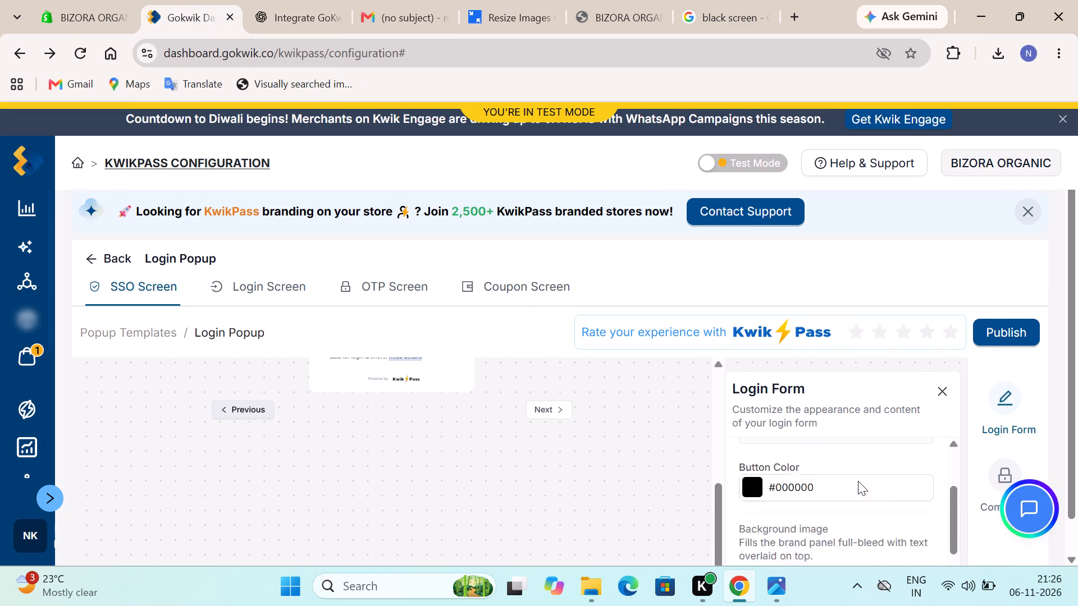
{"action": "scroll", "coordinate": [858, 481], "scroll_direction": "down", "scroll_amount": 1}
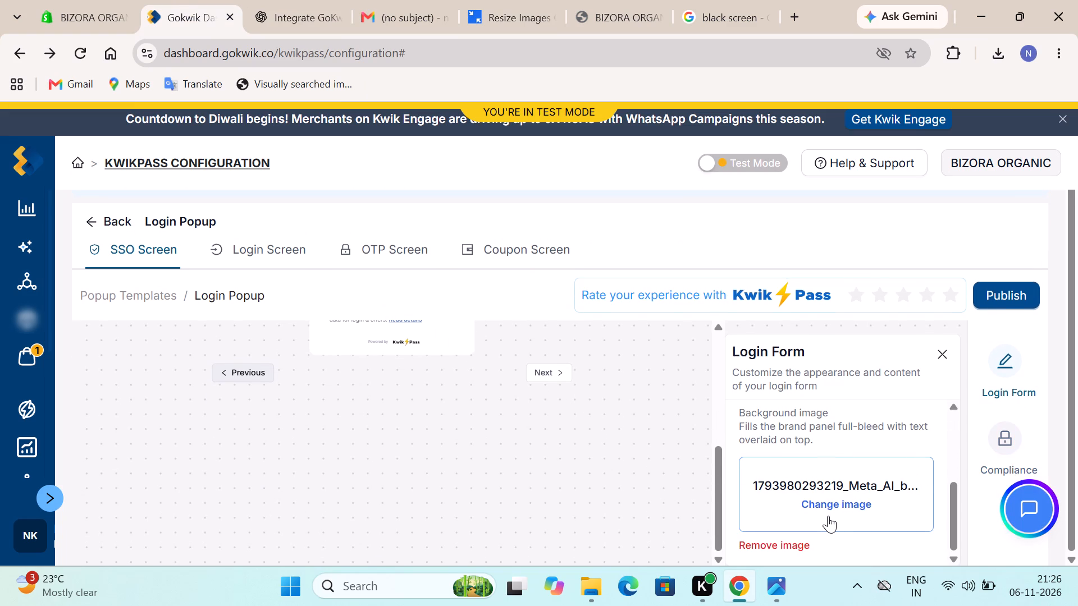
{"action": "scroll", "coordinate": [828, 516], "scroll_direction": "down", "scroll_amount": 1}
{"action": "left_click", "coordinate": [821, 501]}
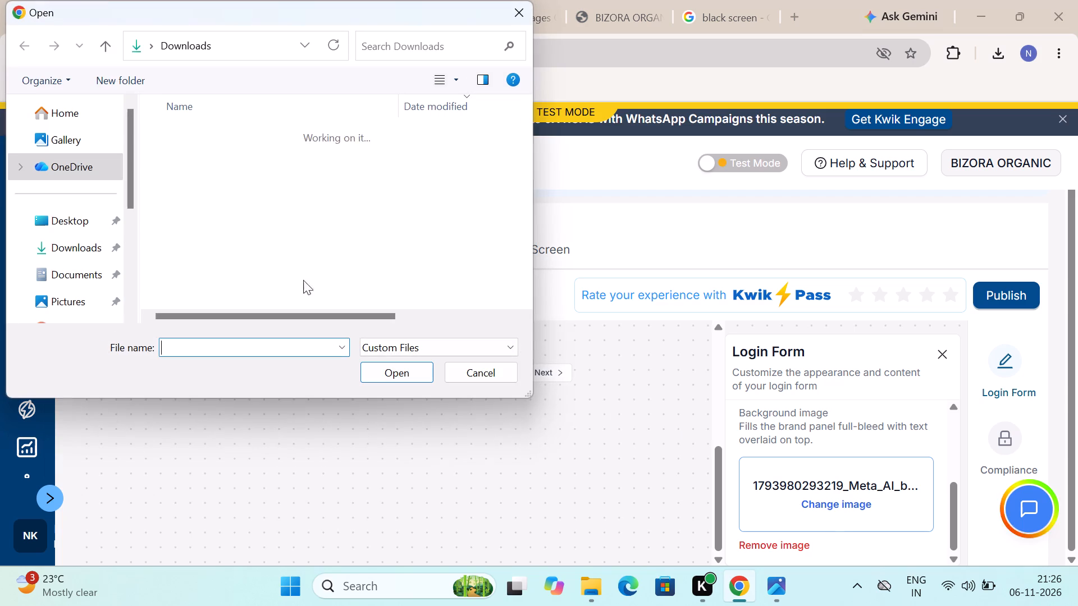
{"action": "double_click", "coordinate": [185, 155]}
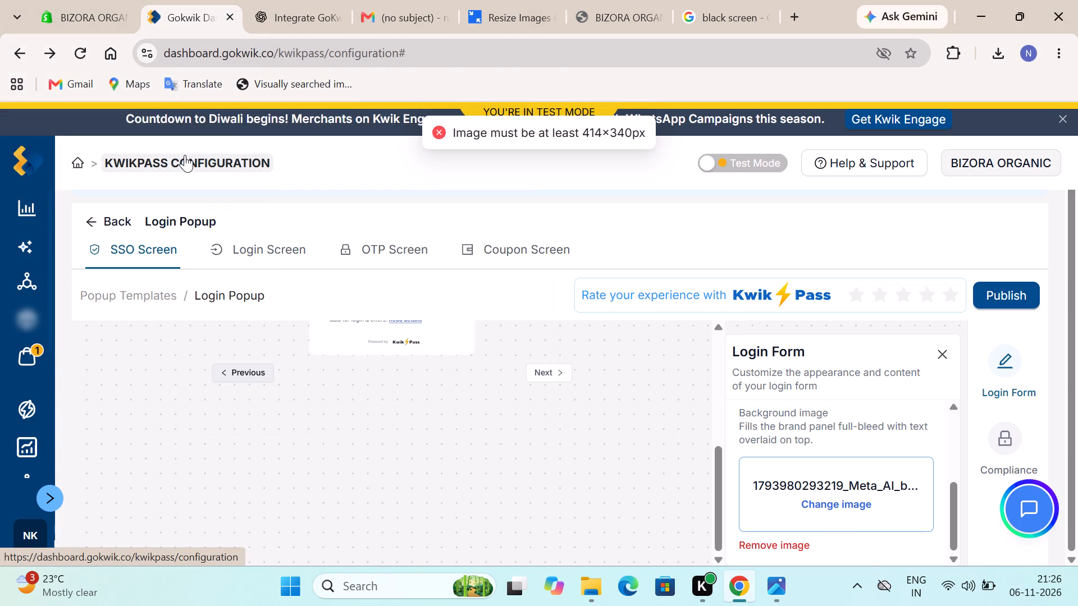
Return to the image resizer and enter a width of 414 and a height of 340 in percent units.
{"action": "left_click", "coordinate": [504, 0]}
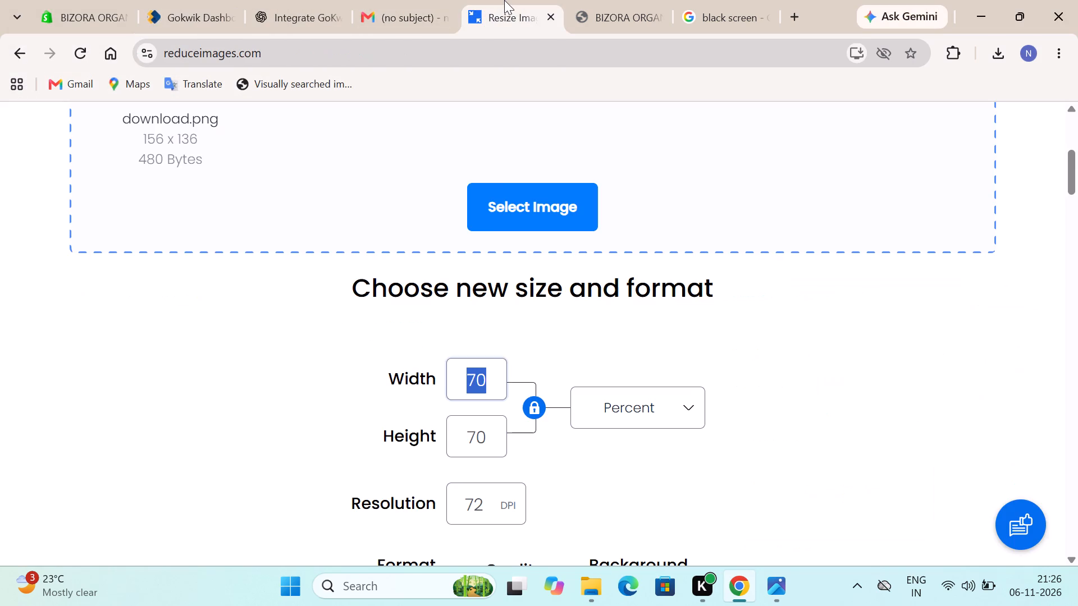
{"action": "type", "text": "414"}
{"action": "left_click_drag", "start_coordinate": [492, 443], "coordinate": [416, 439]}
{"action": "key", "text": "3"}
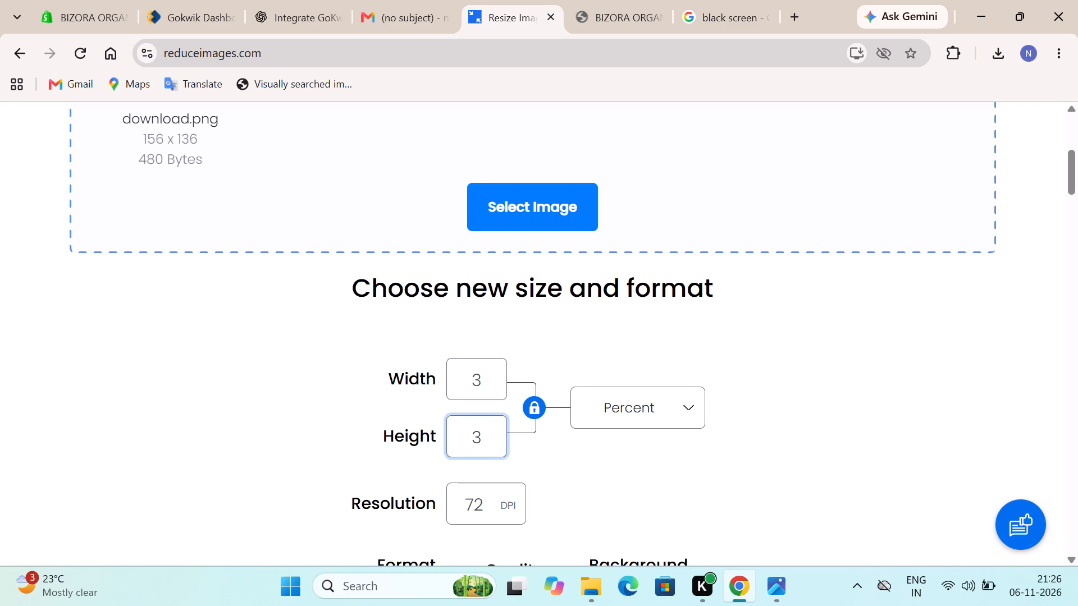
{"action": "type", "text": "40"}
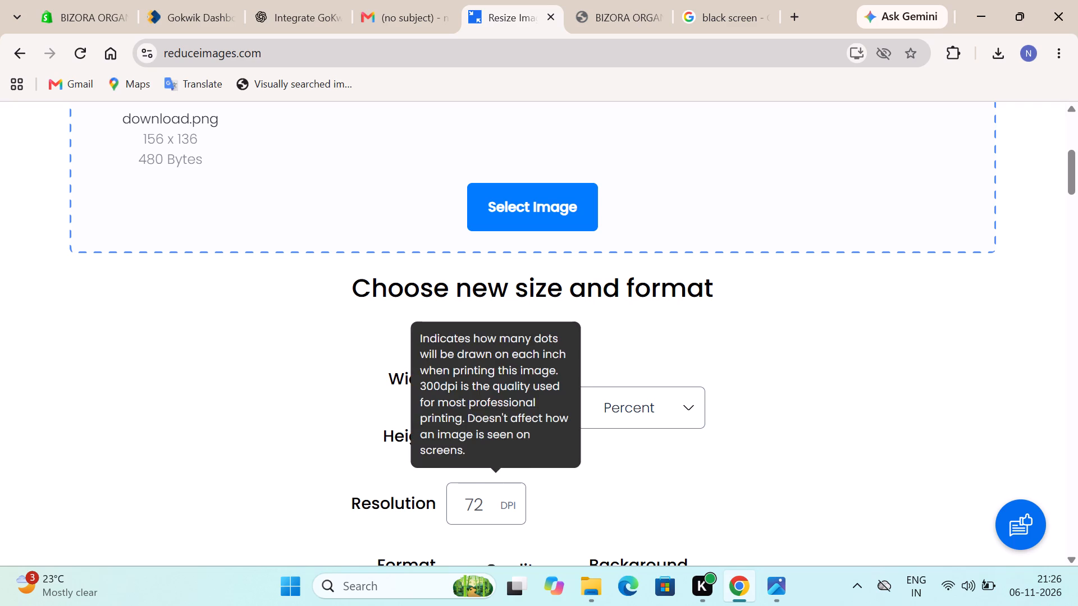
Switch the resize units to pixels, unlock the proportions, and set the width to 414 and the height to 340.
{"action": "left_click", "coordinate": [655, 428]}
{"action": "left_click", "coordinate": [656, 465]}
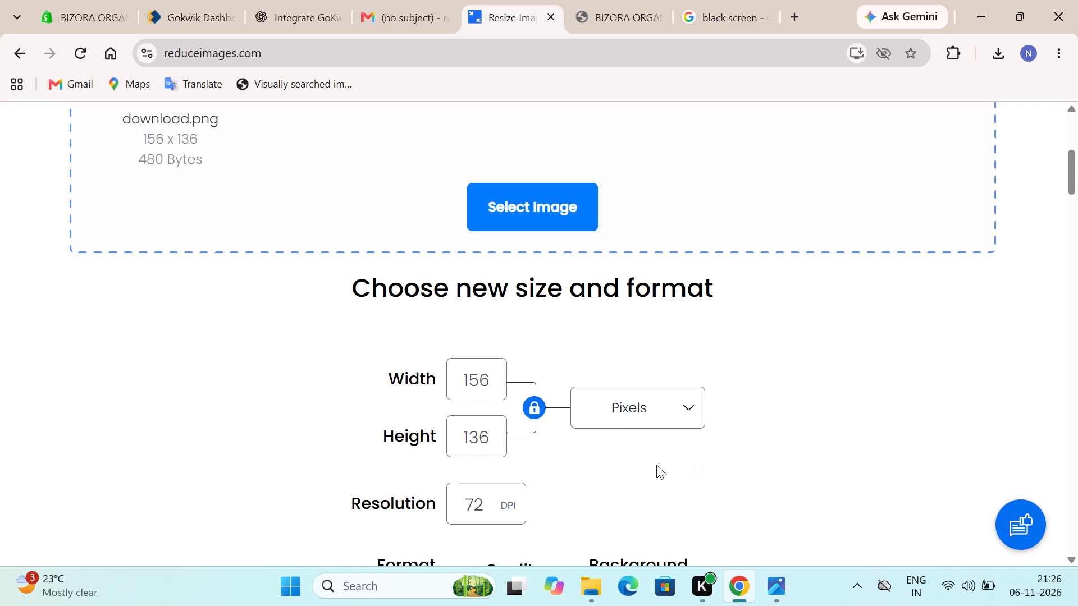
{"action": "left_click_drag", "start_coordinate": [487, 384], "coordinate": [439, 382]}
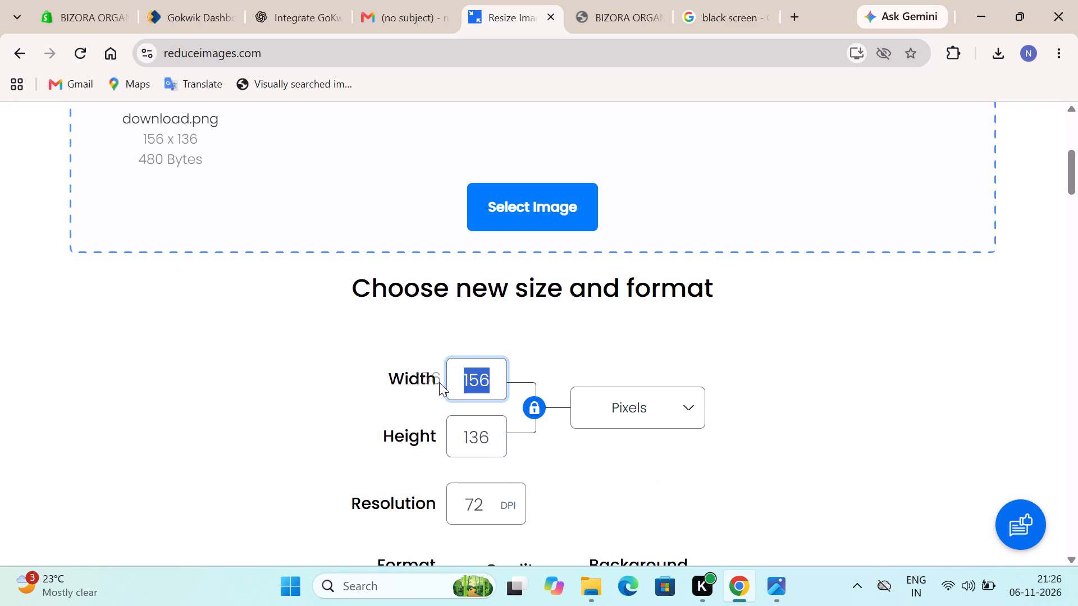
{"action": "type", "text": "414"}
{"action": "left_click_drag", "start_coordinate": [500, 447], "coordinate": [454, 444]}
{"action": "key", "text": "3"}
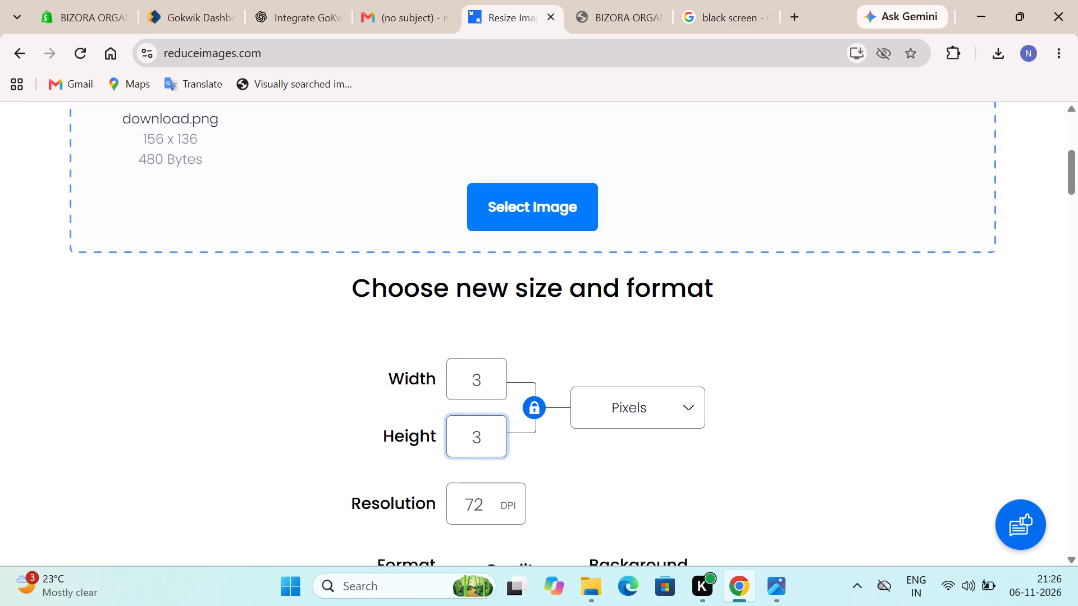
{"action": "type", "text": "40"}
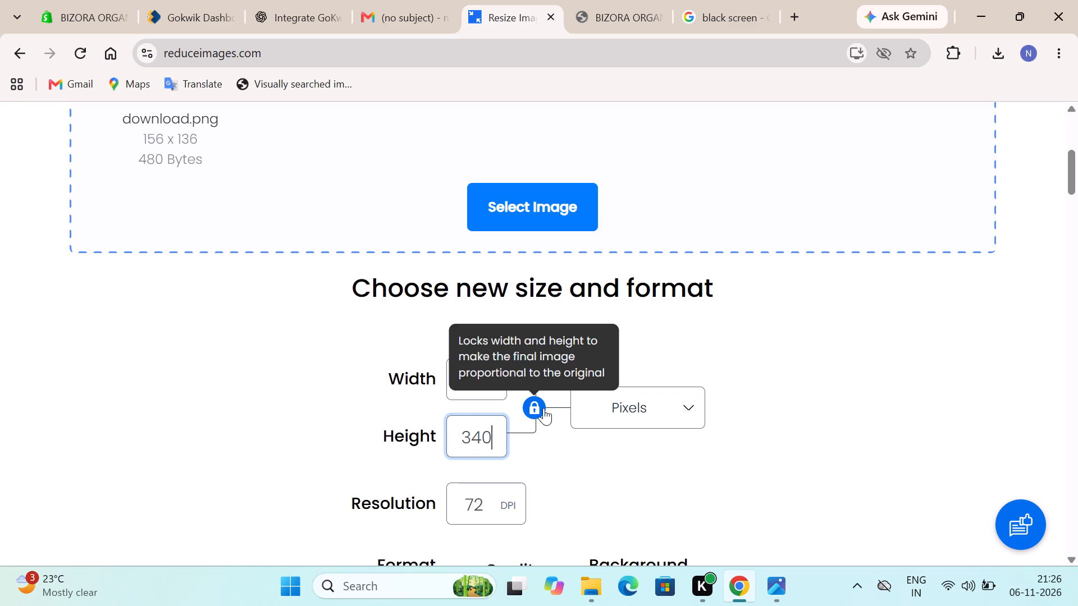
{"action": "left_click", "coordinate": [540, 407]}
{"action": "left_click_drag", "start_coordinate": [501, 381], "coordinate": [441, 384]}
{"action": "type", "text": "414"}
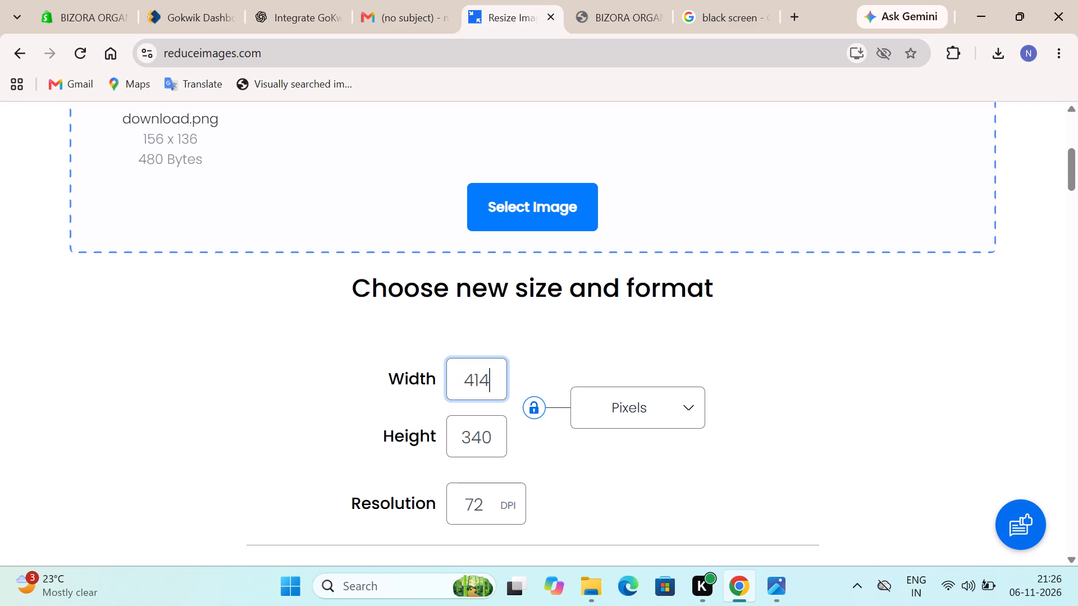
Resize the black image with these settings and download the resulting download.jpg.
{"action": "scroll", "coordinate": [441, 384], "scroll_direction": "down", "scroll_amount": 3}
{"action": "scroll", "coordinate": [550, 426], "scroll_direction": "down", "scroll_amount": 2}
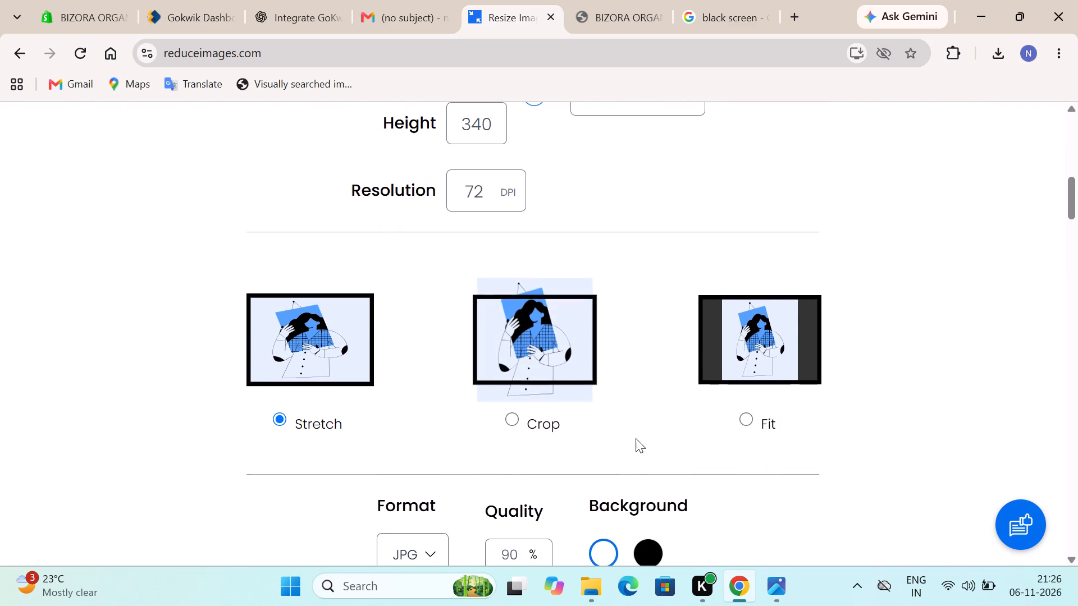
{"action": "scroll", "coordinate": [636, 438], "scroll_direction": "down", "scroll_amount": 2}
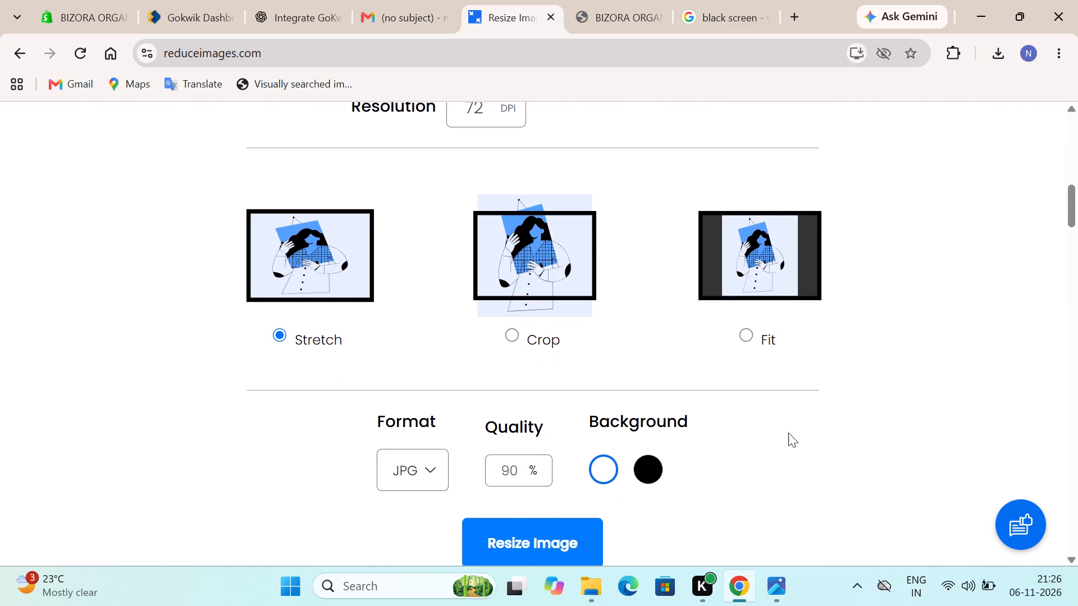
{"action": "left_click", "coordinate": [528, 536]}
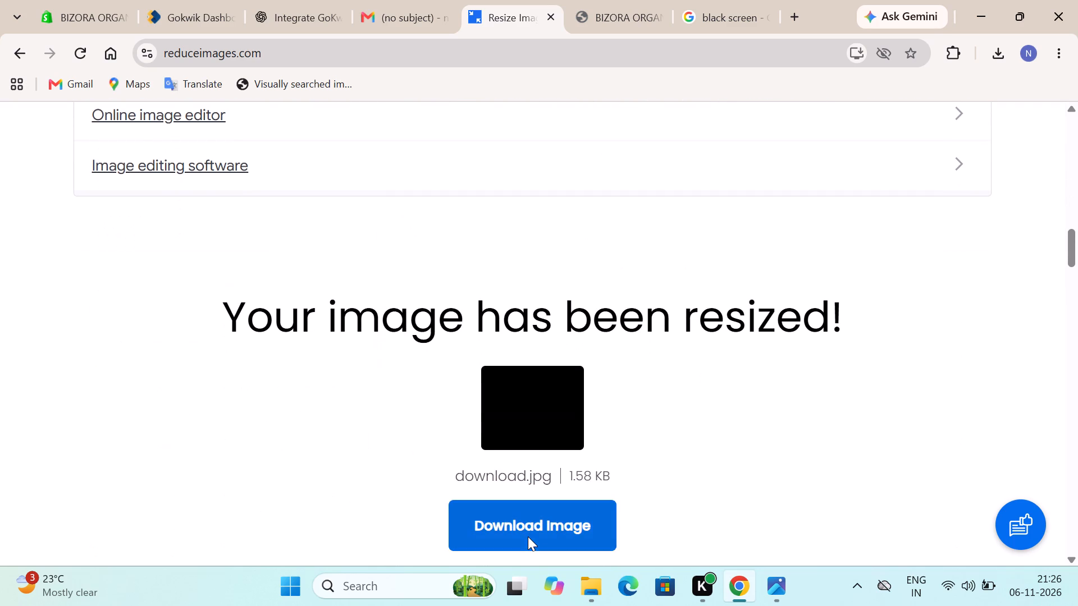
{"action": "left_click", "coordinate": [528, 536]}
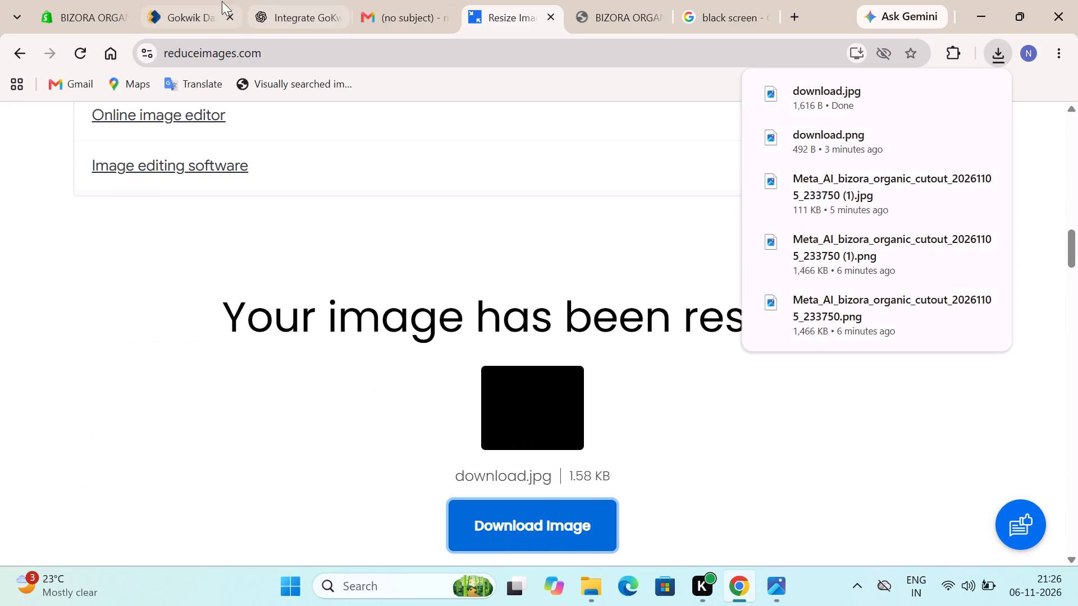
Back in the GoKwik dashboard, change the SSO screen login form's background image to the newly downloaded download.jpg.
{"action": "left_click", "coordinate": [157, 0]}
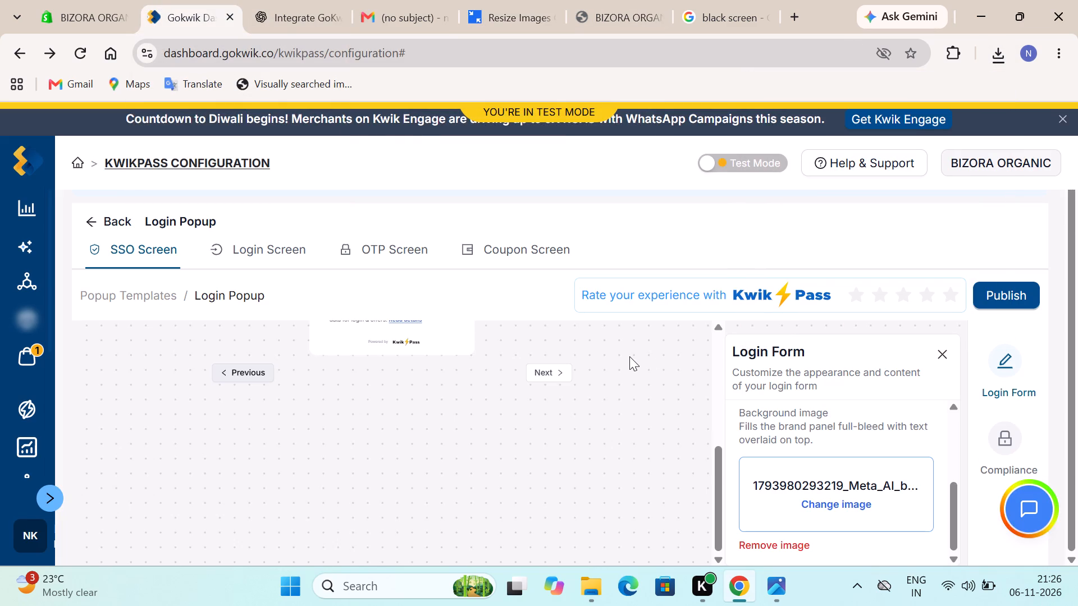
{"action": "scroll", "coordinate": [629, 356], "scroll_direction": "up", "scroll_amount": 2}
{"action": "scroll", "coordinate": [629, 356], "scroll_direction": "down", "scroll_amount": 1}
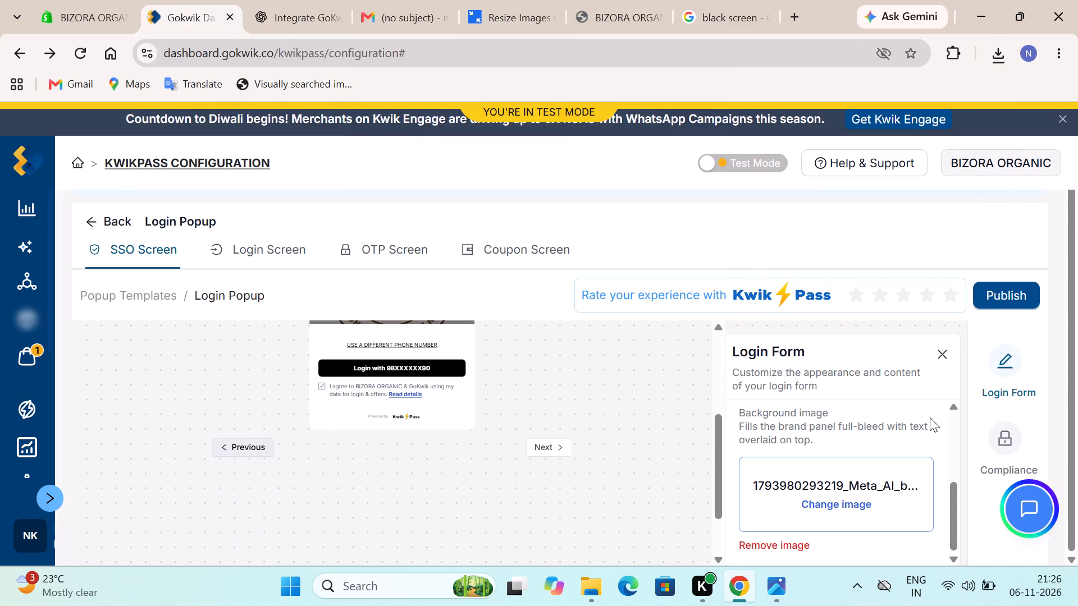
{"action": "left_click", "coordinate": [860, 502]}
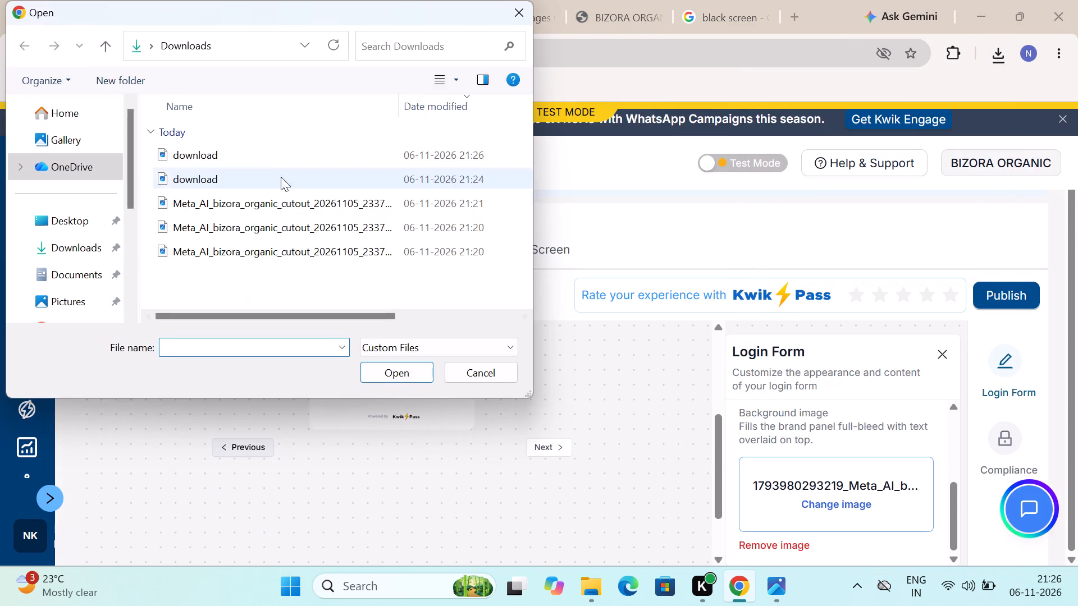
{"action": "double_click", "coordinate": [217, 159]}
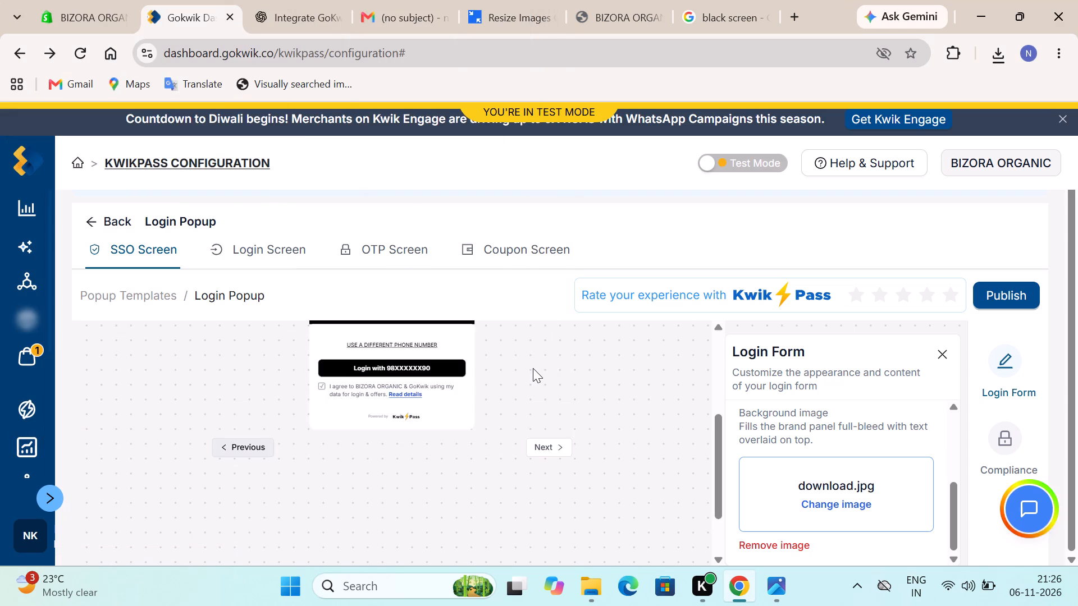
Inspect the updated popup preview and try to select its logo placeholder.
{"action": "scroll", "coordinate": [533, 368], "scroll_direction": "up", "scroll_amount": 3}
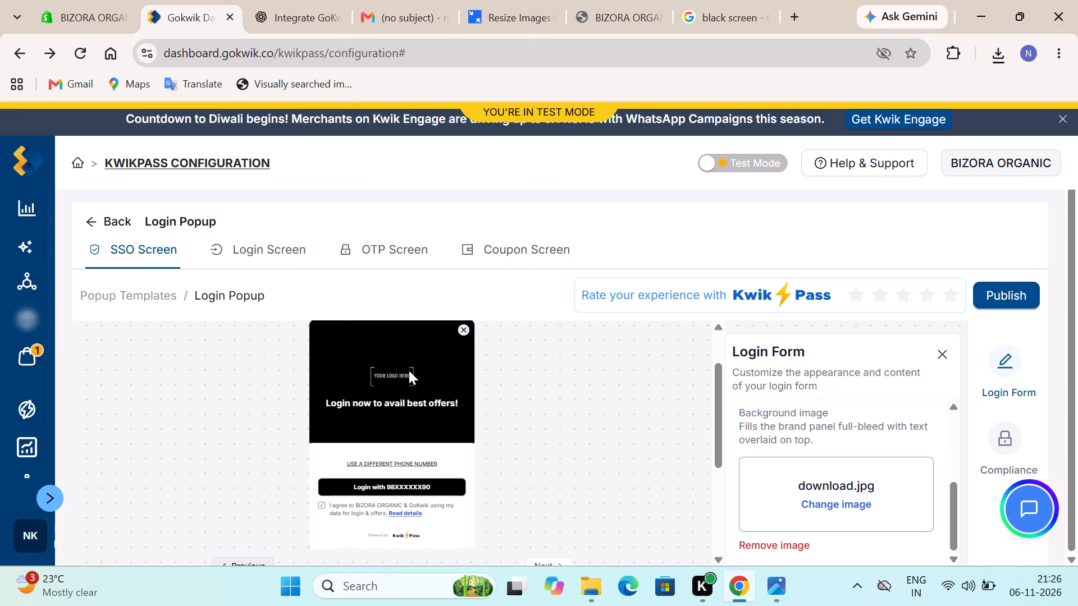
{"action": "triple_click", "coordinate": [412, 368]}
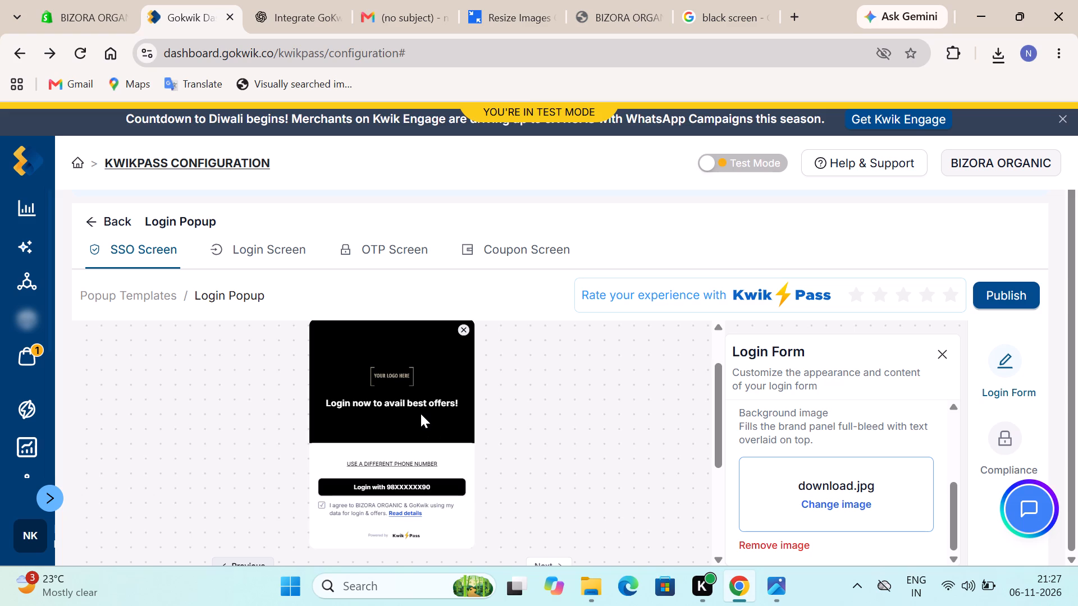
{"action": "left_click", "coordinate": [390, 355]}
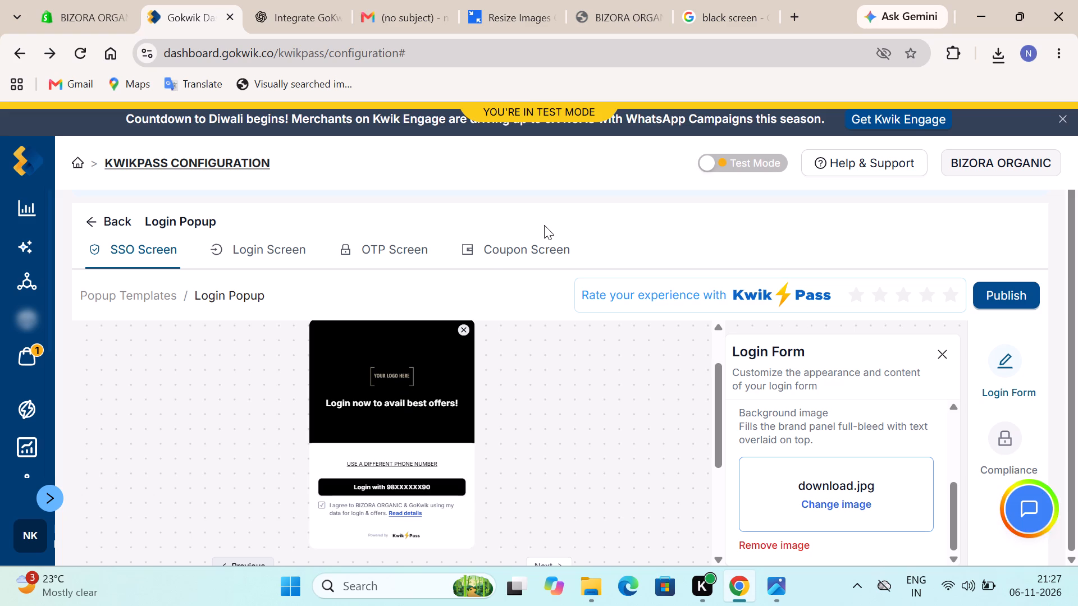
Search Google in a new tab for "beige colour" and look through the image results for a plain beige background.
{"action": "left_click", "coordinate": [802, 5]}
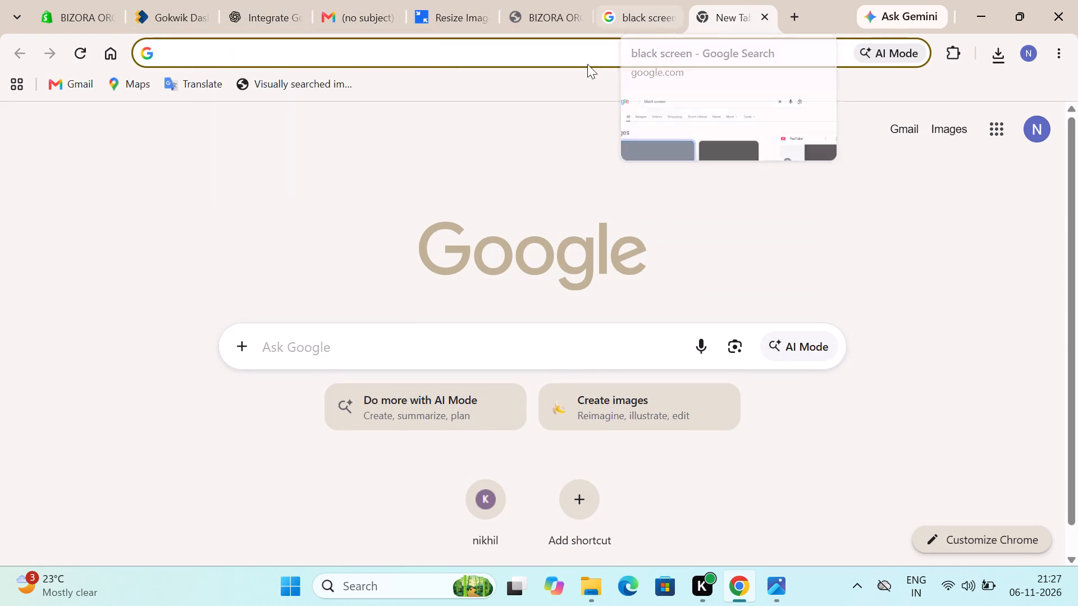
{"action": "left_click", "coordinate": [573, 56]}
{"action": "type", "text": "biege"}
{"action": "key", "text": "space"}
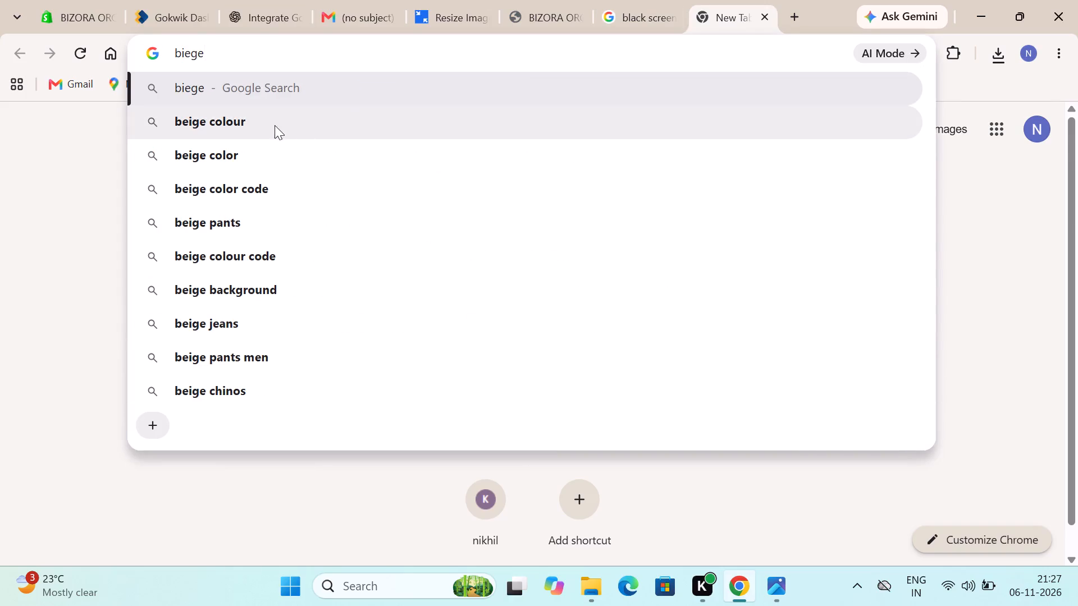
{"action": "left_click", "coordinate": [271, 121]}
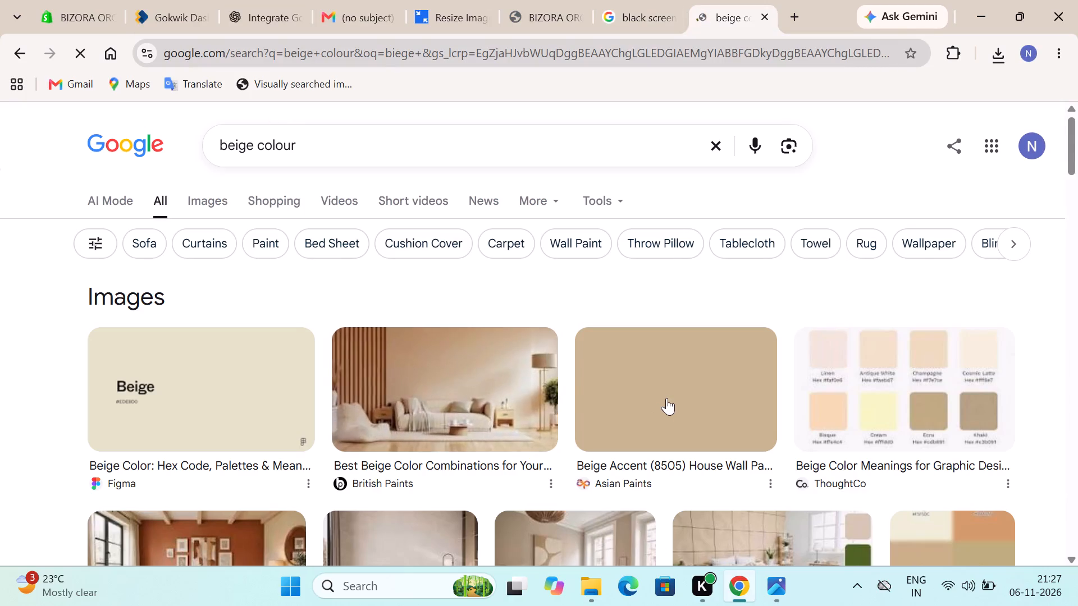
{"action": "scroll", "coordinate": [374, 428], "scroll_direction": "down", "scroll_amount": 2}
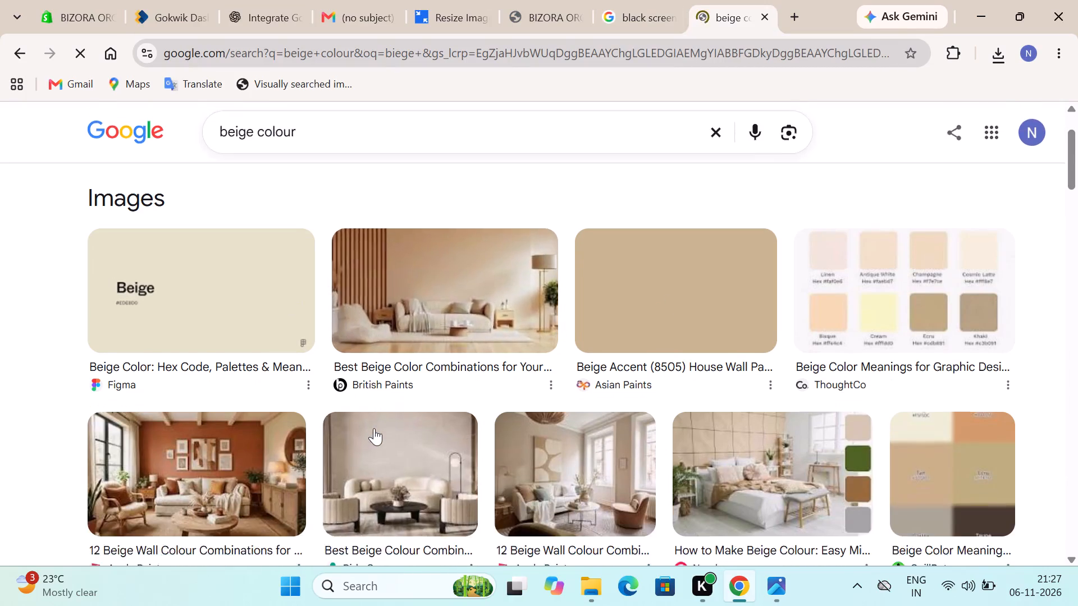
{"action": "scroll", "coordinate": [374, 428], "scroll_direction": "down", "scroll_amount": 2}
{"action": "scroll", "coordinate": [374, 428], "scroll_direction": "up", "scroll_amount": 3}
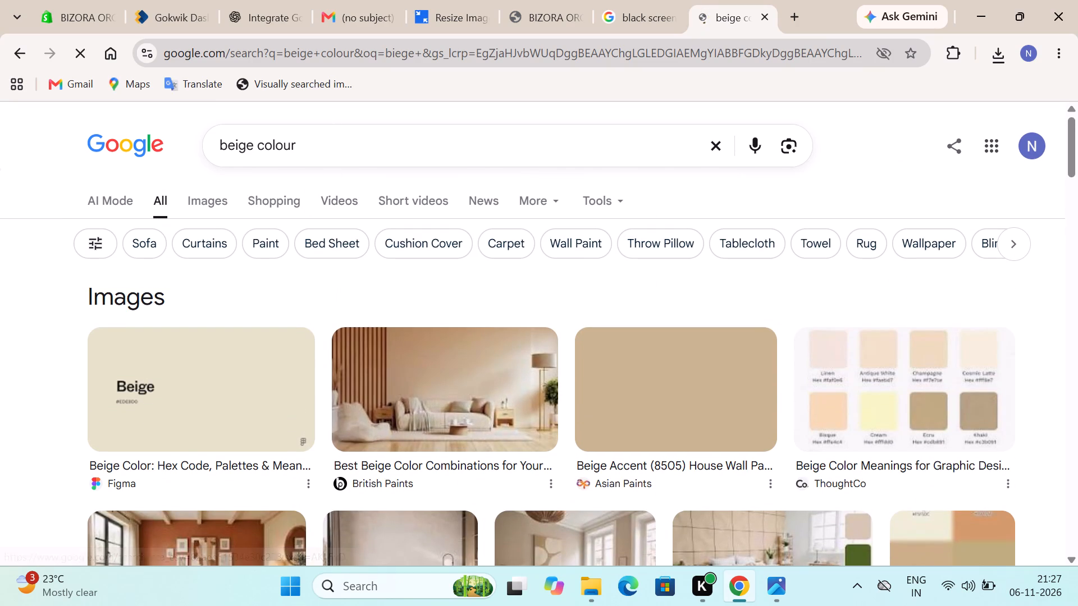
Refine the search to "beige colour screen" and save the plain Atlantic Screen beige image as a JPEG.
{"action": "left_click", "coordinate": [342, 156]}
{"action": "key", "text": "space"}
{"action": "type", "text": "screen"}
{"action": "key", "text": "Return"}
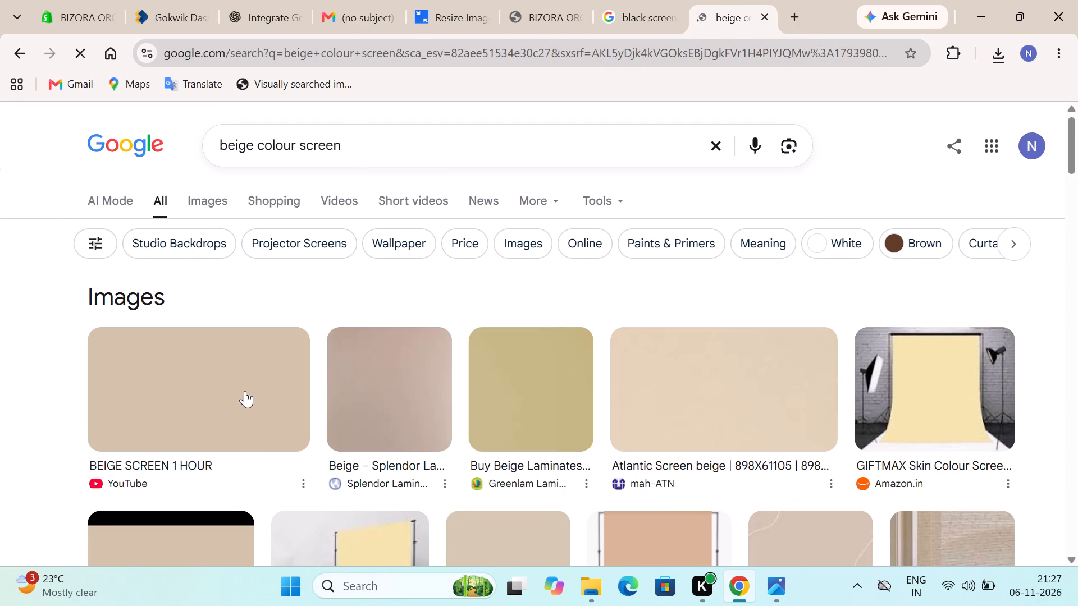
{"action": "right_click", "coordinate": [688, 377]}
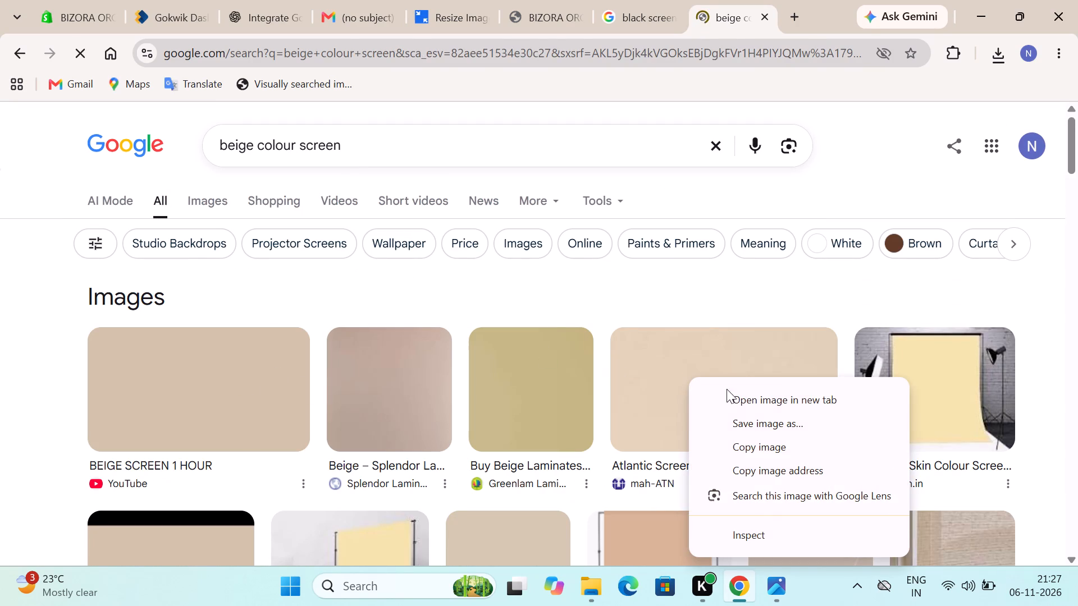
{"action": "left_click", "coordinate": [768, 426]}
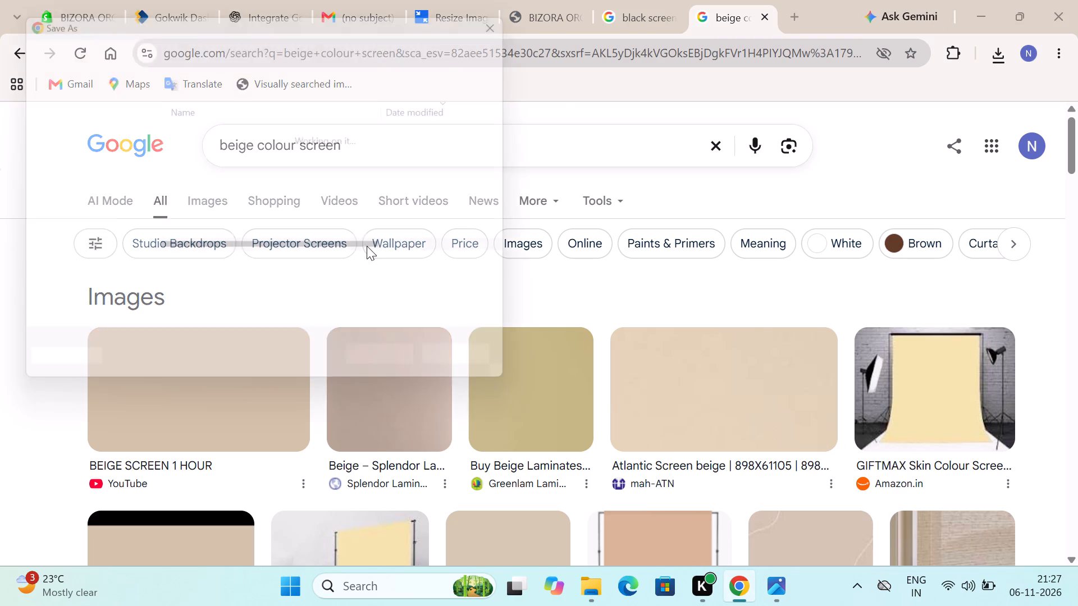
{"action": "left_click", "coordinate": [399, 368]}
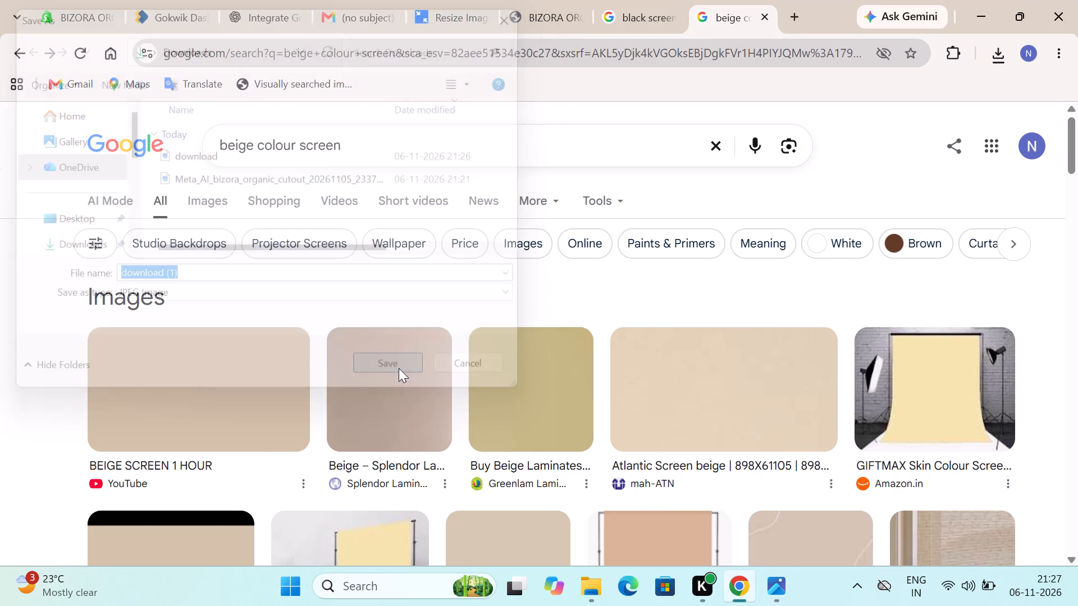
Reopen the Reduce Images resizer from its search results and load the saved beige image.
{"action": "left_click", "coordinate": [412, 0]}
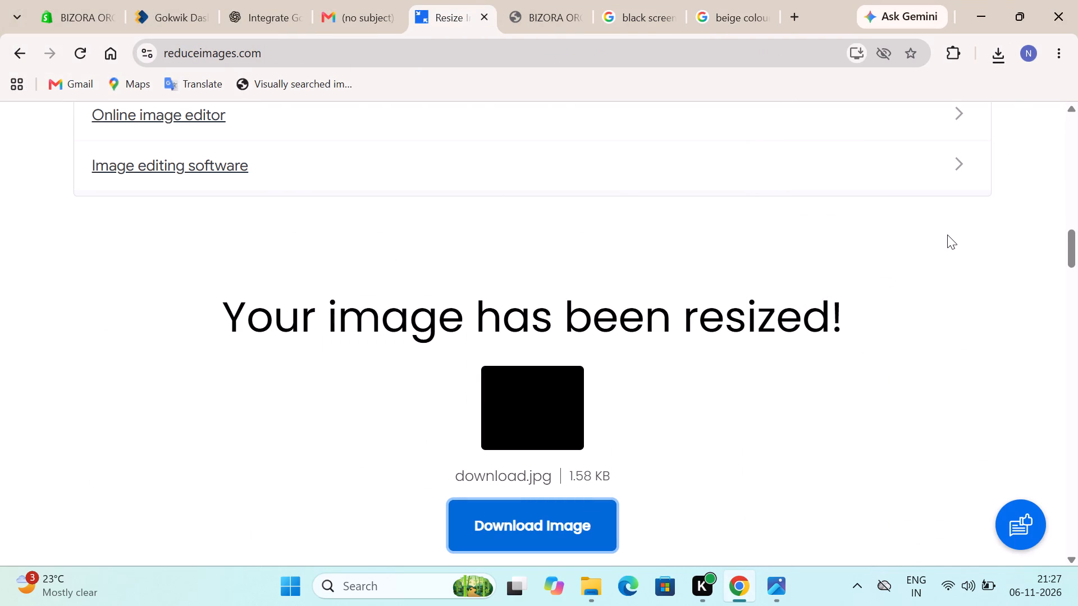
{"action": "left_click", "coordinate": [7, 53]}
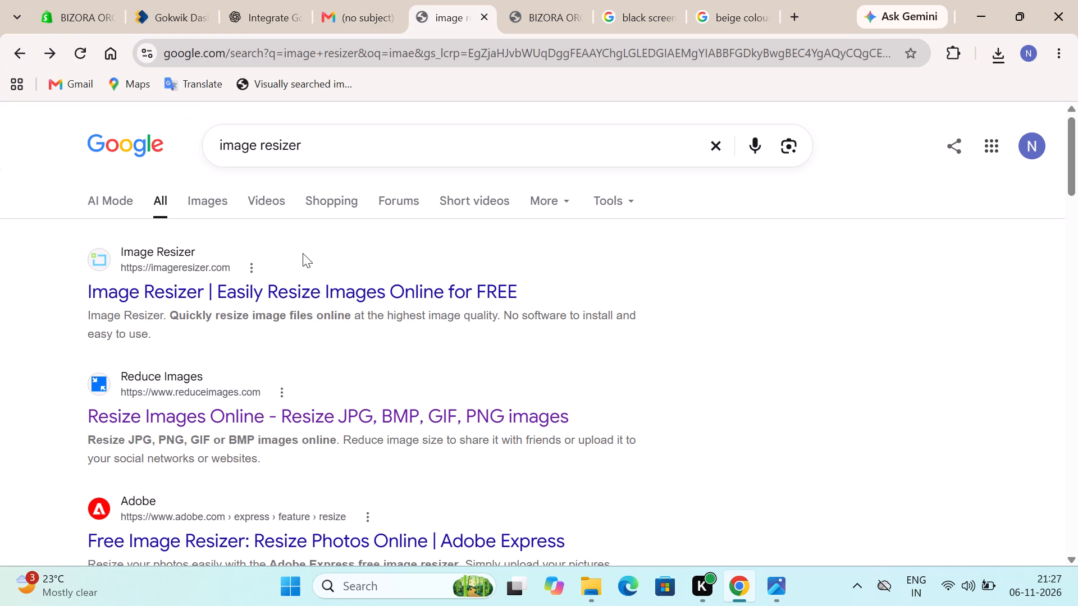
{"action": "left_click", "coordinate": [242, 427]}
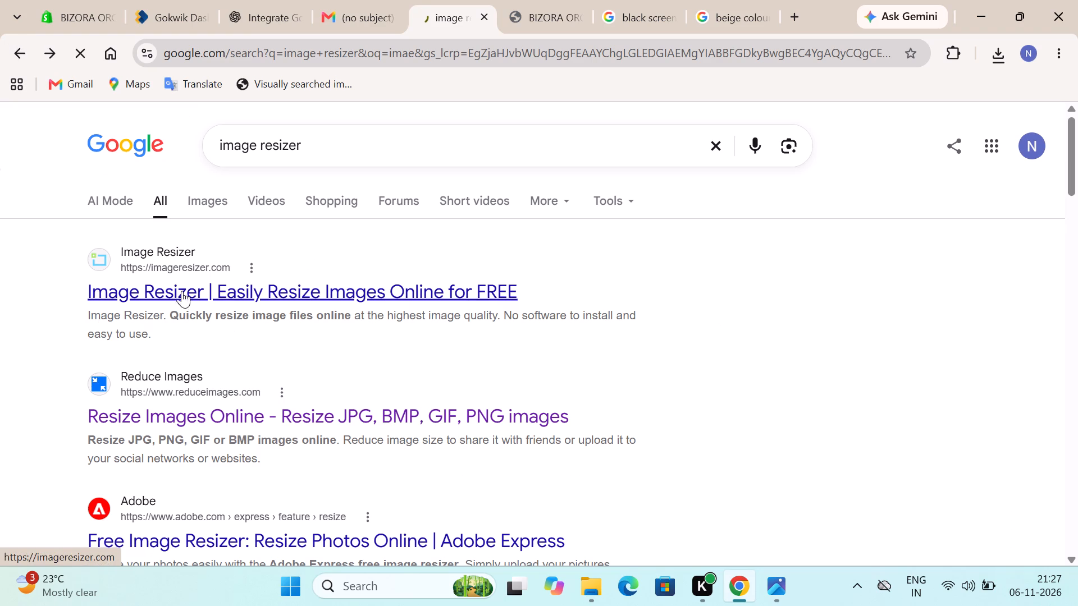
{"action": "scroll", "coordinate": [234, 284], "scroll_direction": "up", "scroll_amount": 1}
{"action": "left_click", "coordinate": [496, 509]}
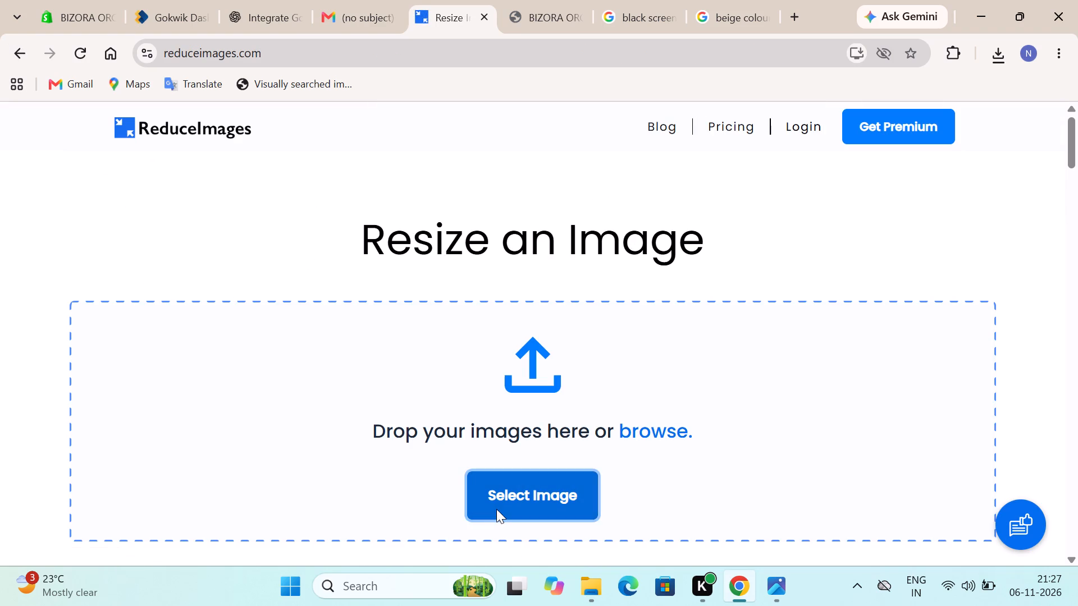
{"action": "double_click", "coordinate": [217, 148]}
Unlock the proportions, switch the resize units to pixels, and set the width to 414 and the height to 340.
{"action": "scroll", "coordinate": [305, 444], "scroll_direction": "down", "scroll_amount": 3}
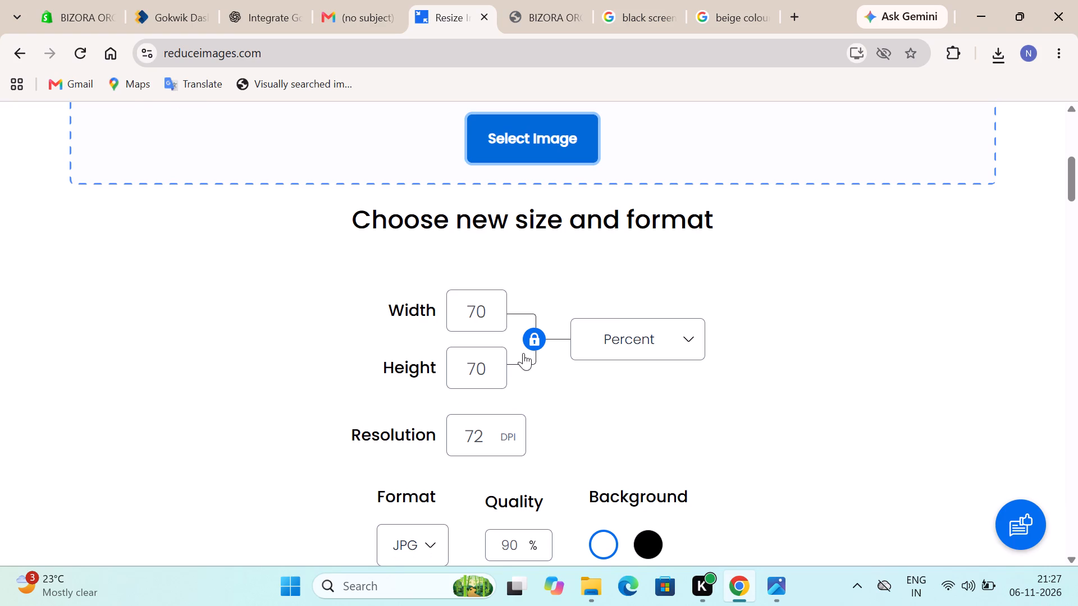
{"action": "left_click", "coordinate": [538, 334]}
{"action": "left_click", "coordinate": [650, 340]}
{"action": "left_click", "coordinate": [653, 398]}
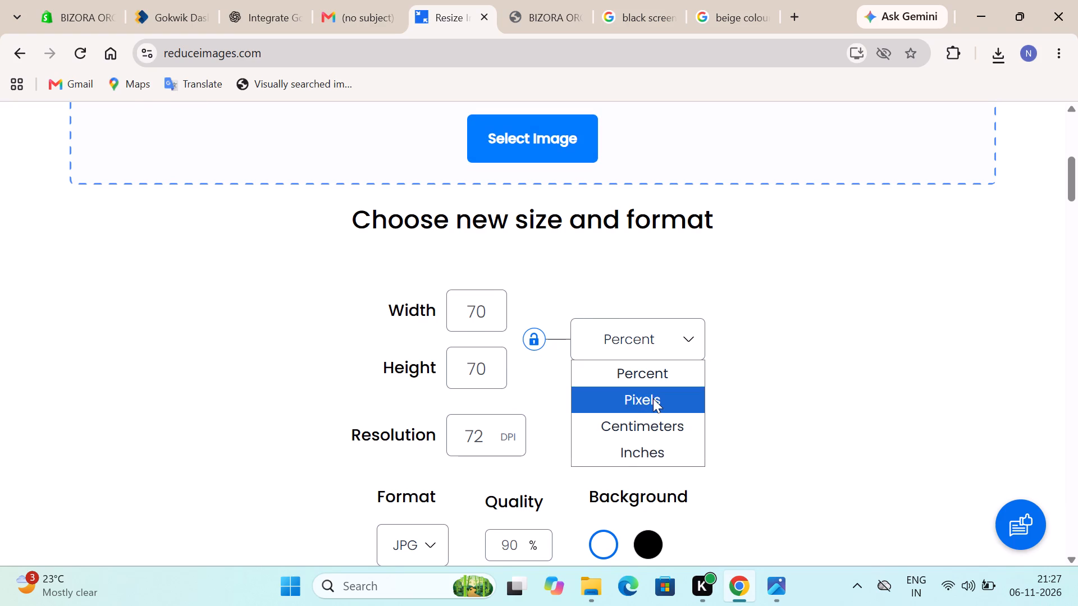
{"action": "left_click_drag", "start_coordinate": [498, 324], "coordinate": [430, 337]}
{"action": "type", "text": "414"}
{"action": "key", "text": "Tab"}
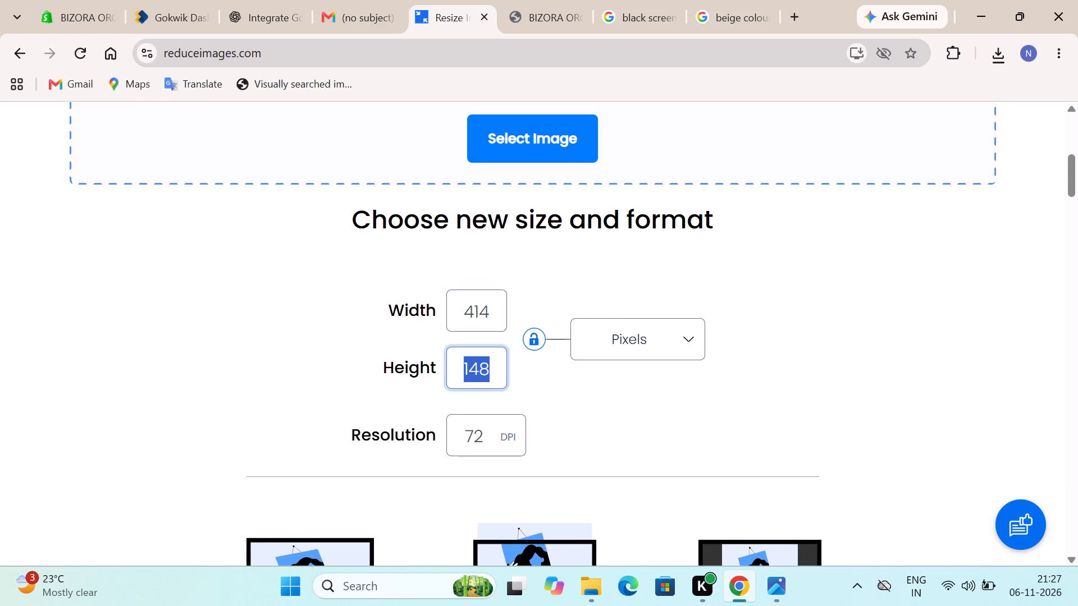
{"action": "type", "text": "340"}
Resize the beige image with the Stretch option and JPG format, and download the resized file.
{"action": "scroll", "coordinate": [430, 337], "scroll_direction": "down", "scroll_amount": 3}
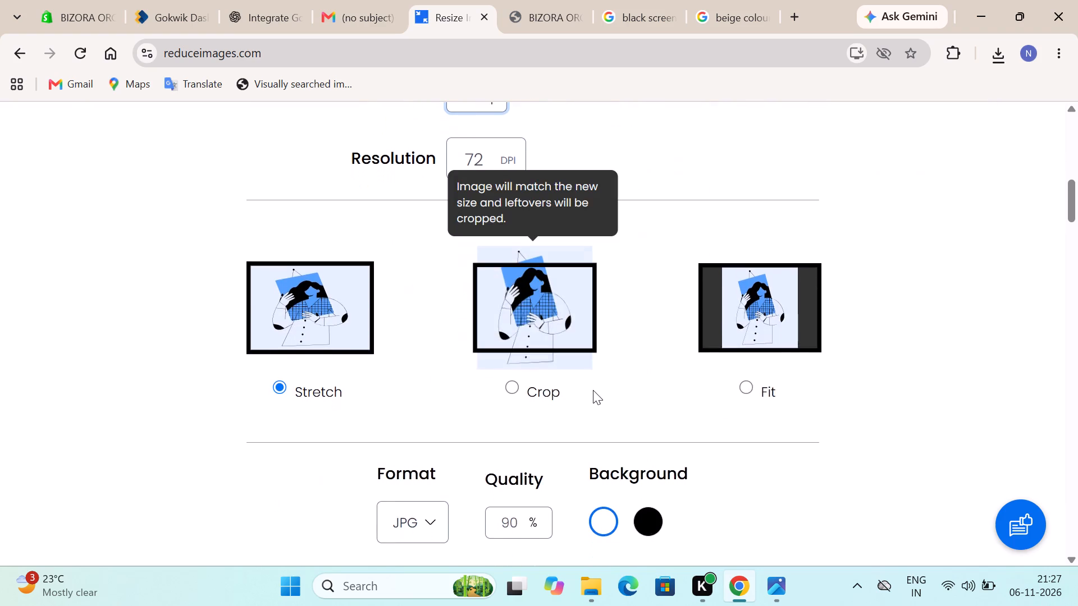
{"action": "scroll", "coordinate": [593, 390], "scroll_direction": "down", "scroll_amount": 2}
{"action": "left_click", "coordinate": [560, 401]}
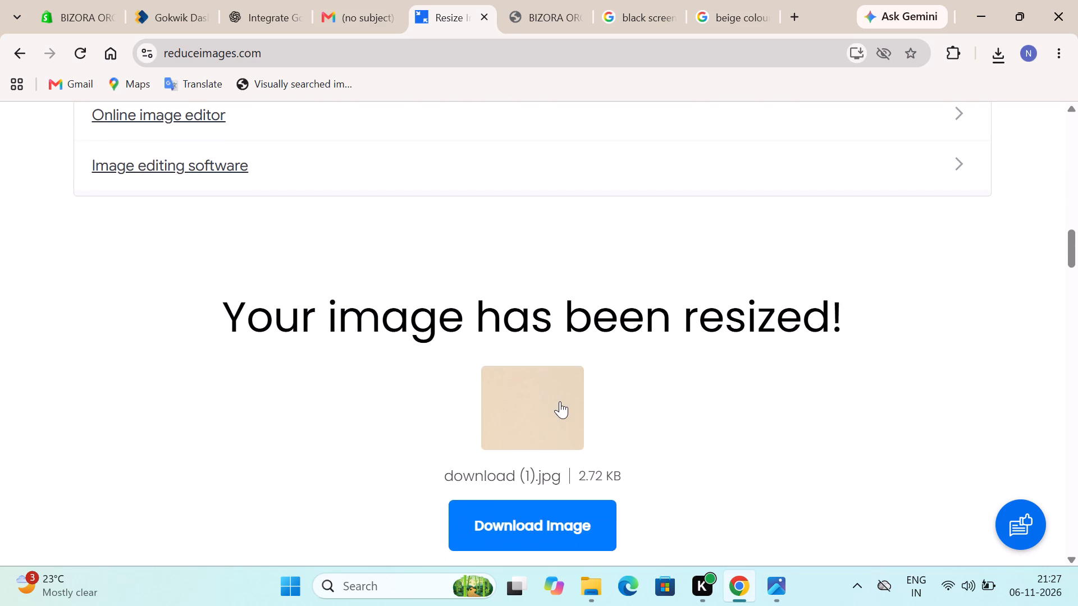
{"action": "left_click", "coordinate": [540, 541]}
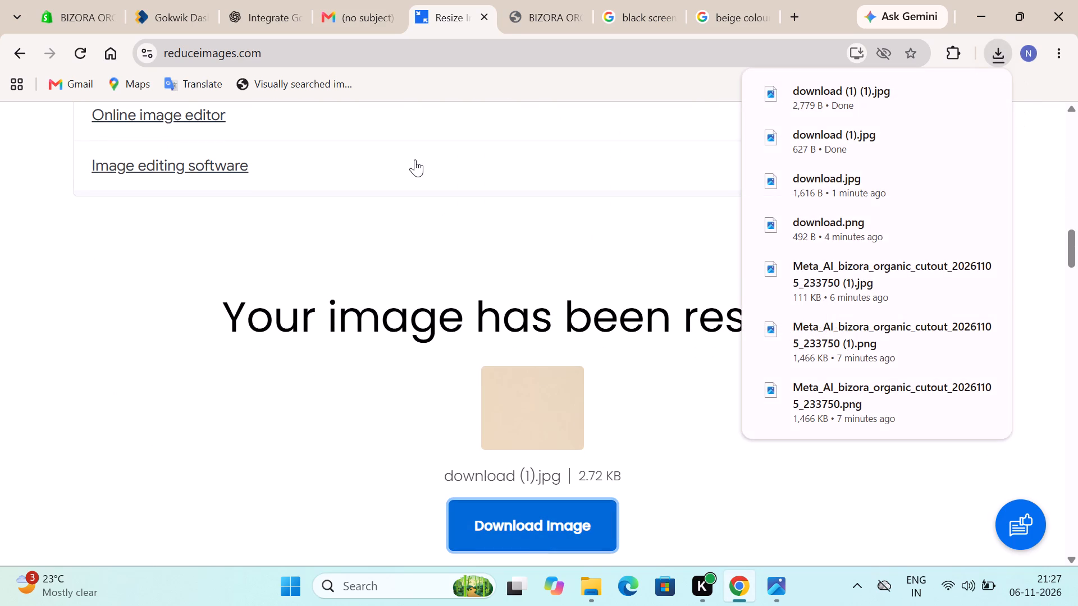
Back in the GoKwik dashboard, change the SSO screen login form's background image to the resized beige image.
{"action": "left_click", "coordinate": [184, 0]}
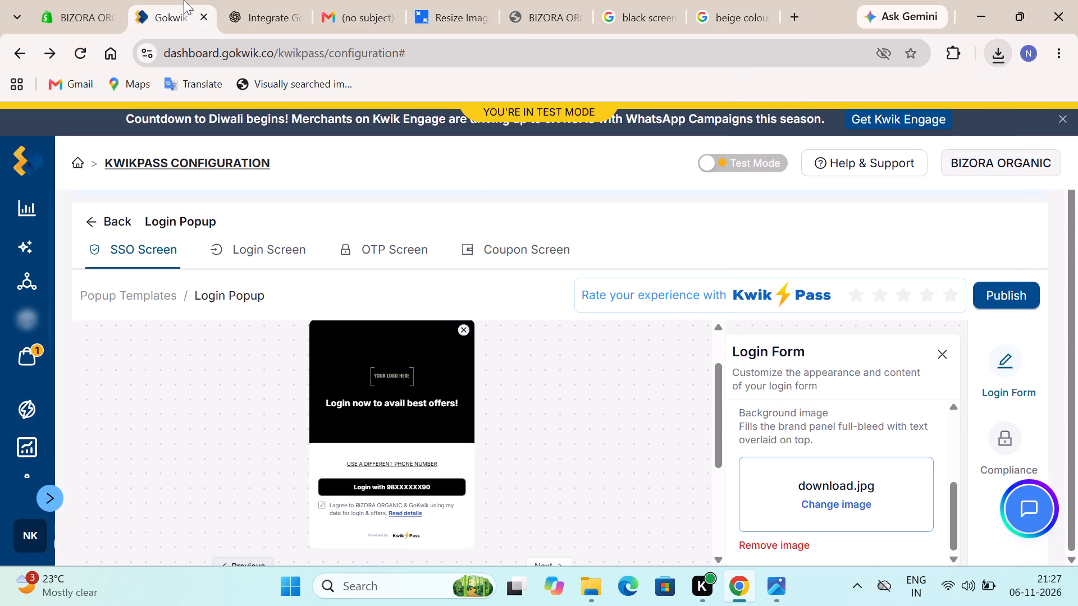
{"action": "left_click", "coordinate": [856, 494]}
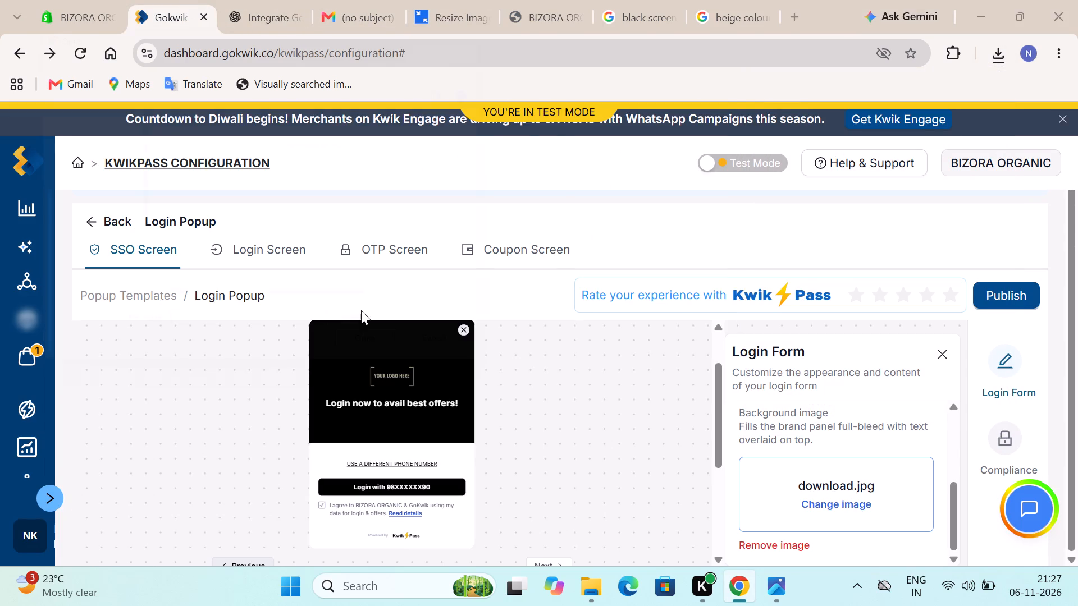
{"action": "double_click", "coordinate": [235, 146]}
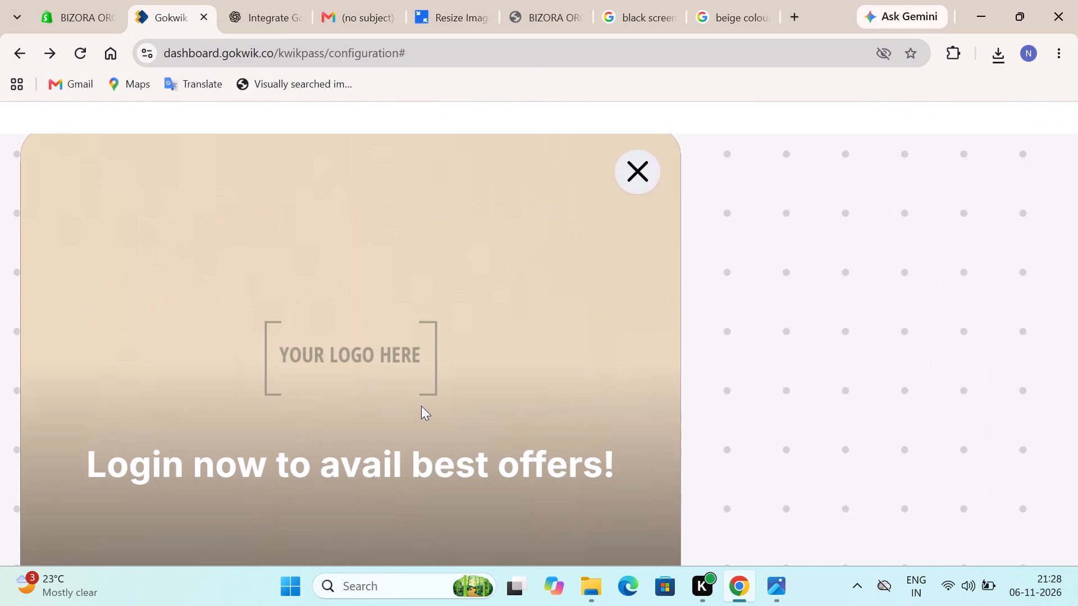
Try to select the logo placeholder in the enlarged login popup preview.
{"action": "left_click", "coordinate": [355, 350]}
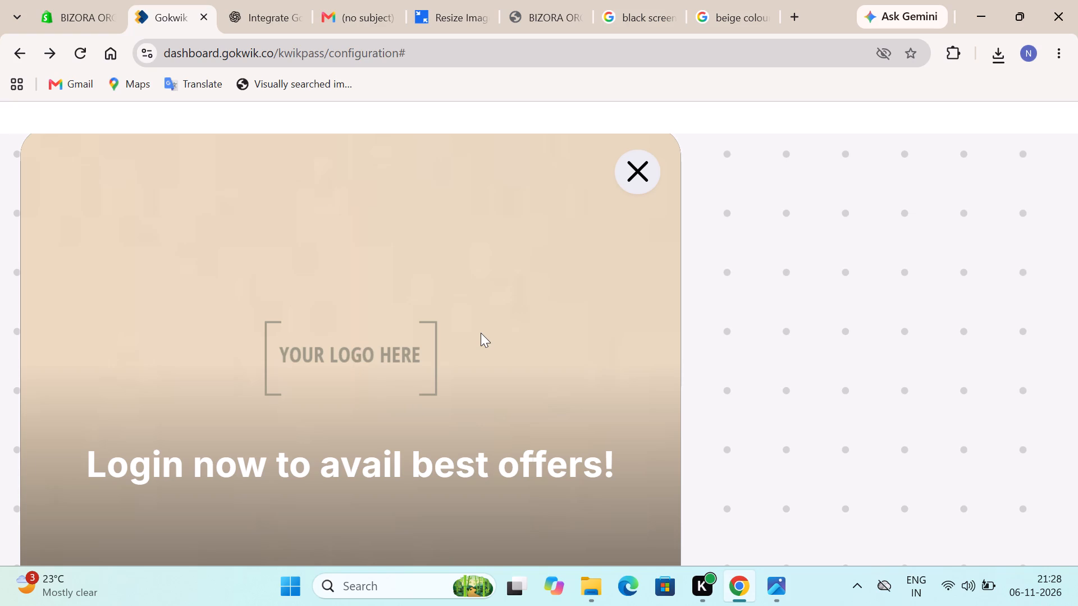
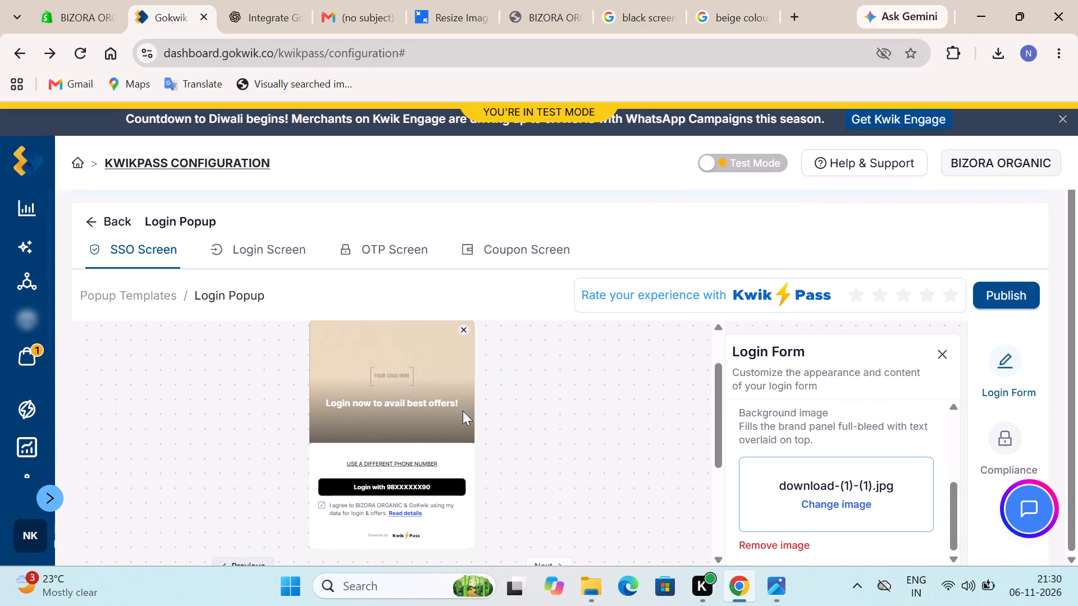
Try again to select the logo placeholder in the login popup preview.
{"action": "triple_click", "coordinate": [389, 377]}
{"action": "left_click", "coordinate": [389, 377]}
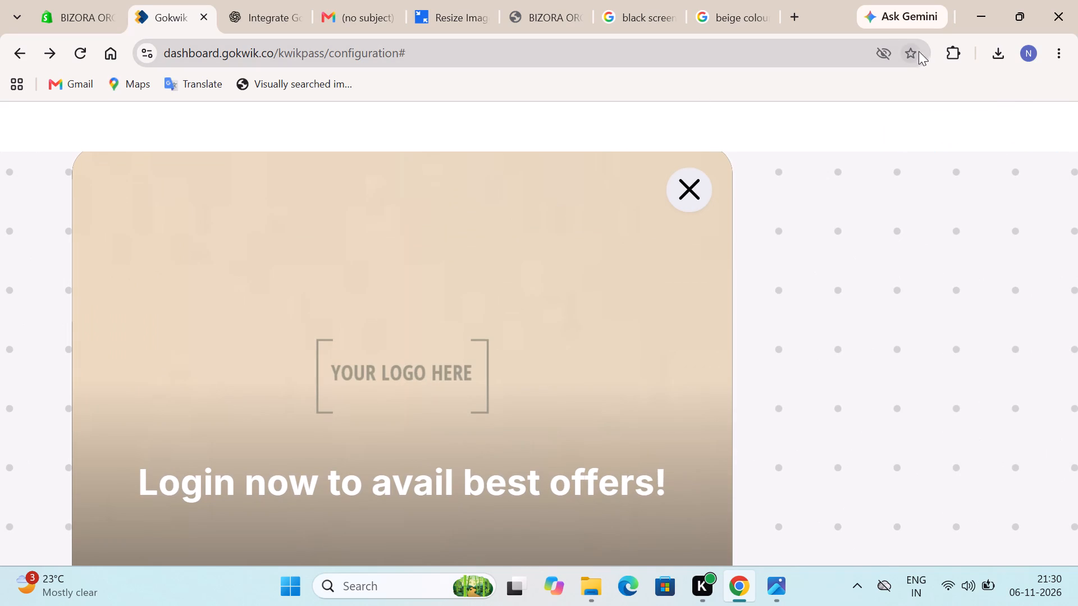
Search Google Images for "olive grey screen" in a new tab and look through the results for a plain colour background.
{"action": "left_click", "coordinate": [796, 22]}
{"action": "key", "text": "o"}
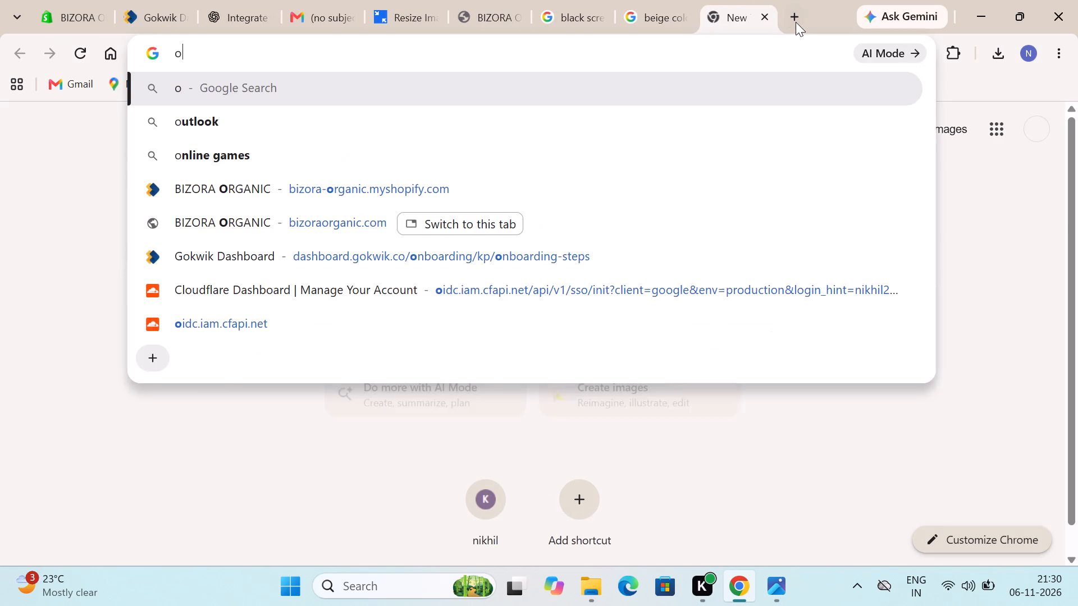
{"action": "key", "text": "BackSpace"}
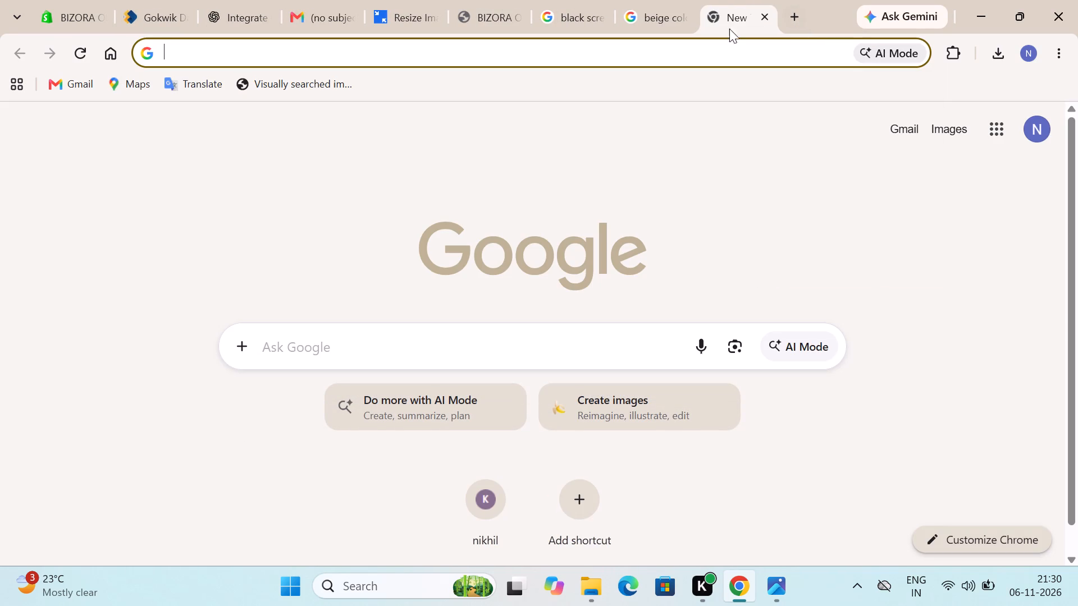
{"action": "type", "text": "olive g"}
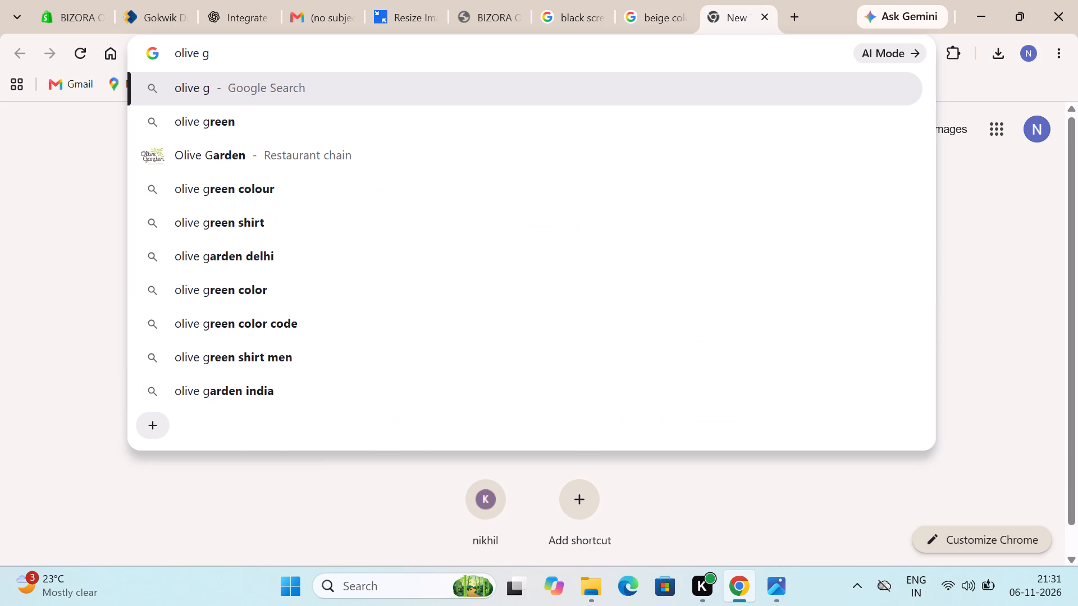
{"action": "type", "text": "ey scee"}
{"action": "key", "text": "BackSpace"}
{"action": "key", "text": "BackSpace"}
{"action": "key", "text": "BackSpace"}
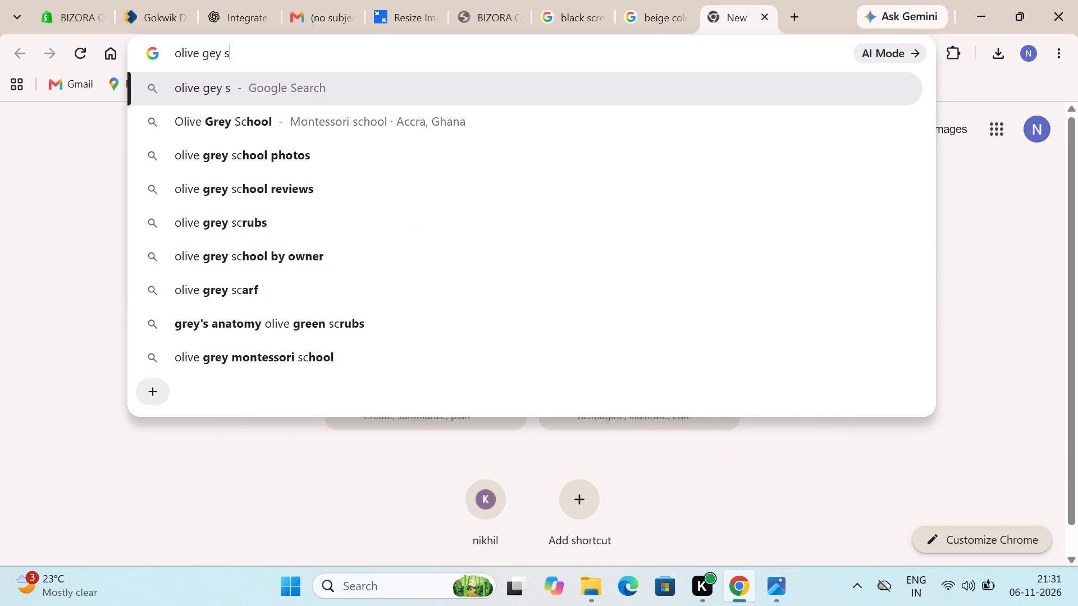
{"action": "key", "text": "BackSpace"}
{"action": "key", "text": "BackSpace"}
{"action": "key", "text": "BackSpace"}
{"action": "key", "text": "BackSpace"}
{"action": "type", "text": "reen"}
{"action": "key", "text": "BackSpace"}
{"action": "key", "text": "BackSpace"}
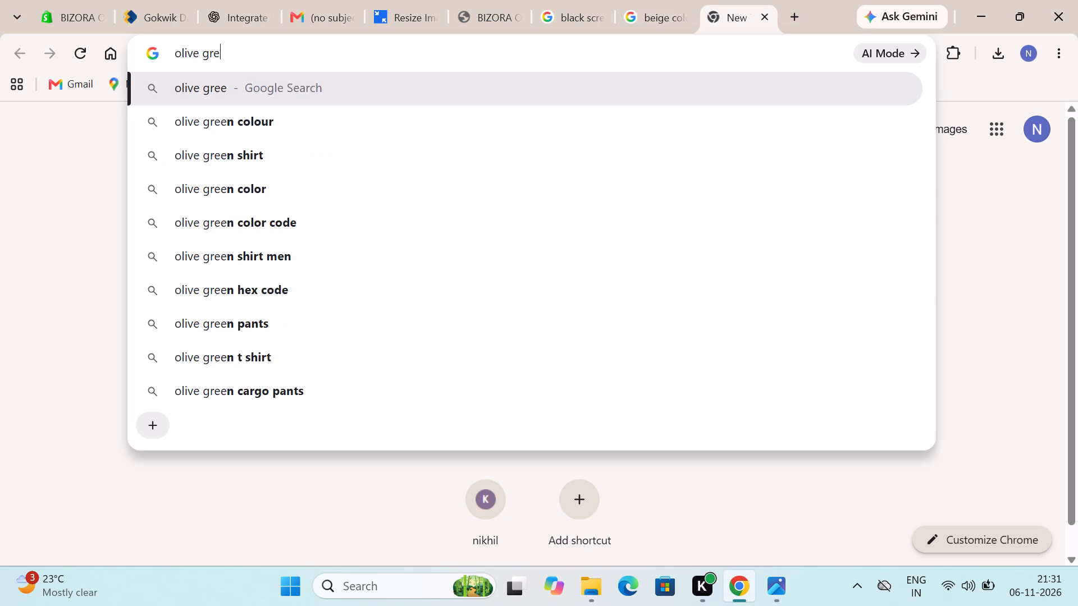
{"action": "key", "text": "y"}
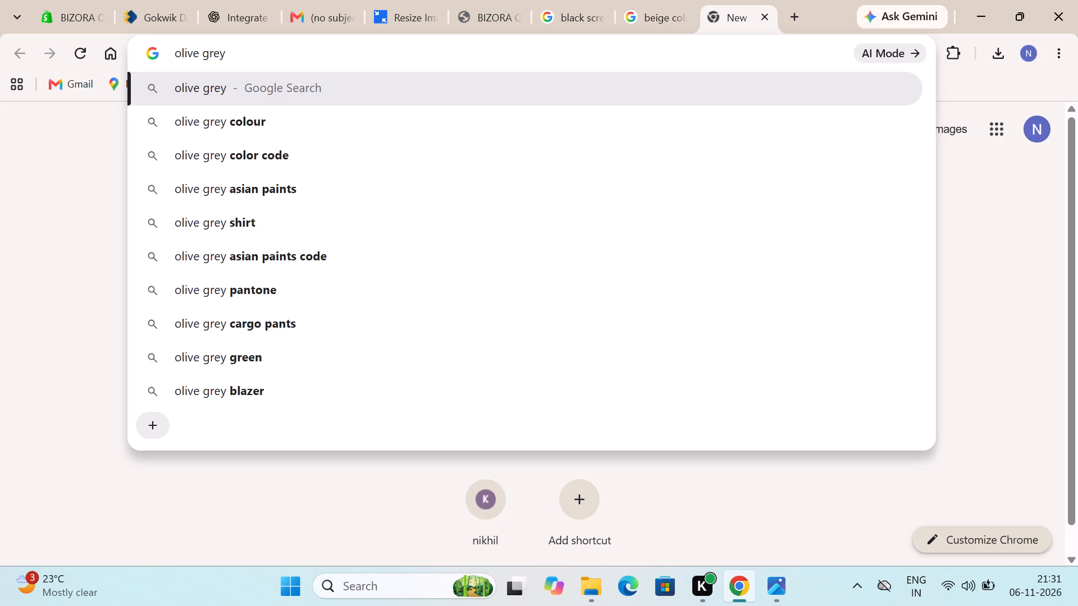
{"action": "key", "text": "space"}
{"action": "type", "text": "sc"}
{"action": "type", "text": "reen"}
{"action": "key", "text": "Return"}
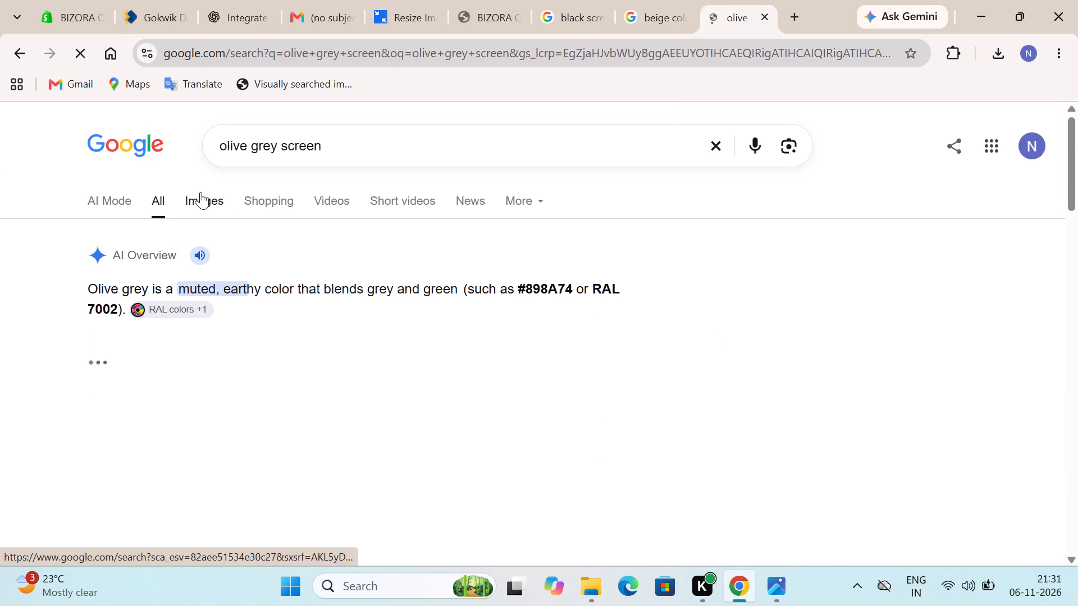
{"action": "left_click", "coordinate": [204, 202]}
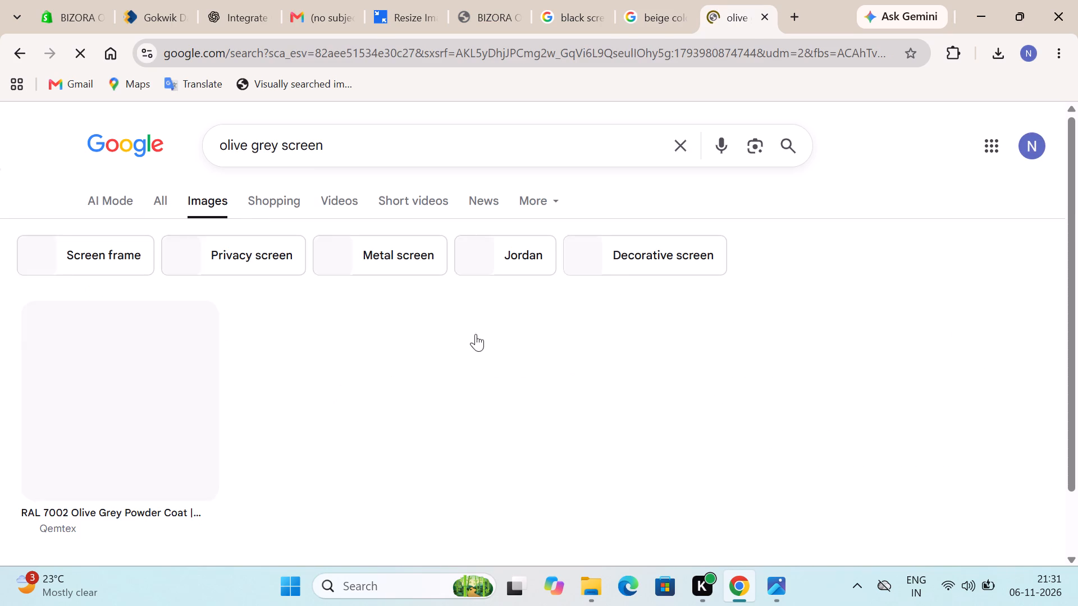
{"action": "scroll", "coordinate": [476, 334], "scroll_direction": "down", "scroll_amount": 1}
{"action": "scroll", "coordinate": [657, 349], "scroll_direction": "down", "scroll_amount": 3}
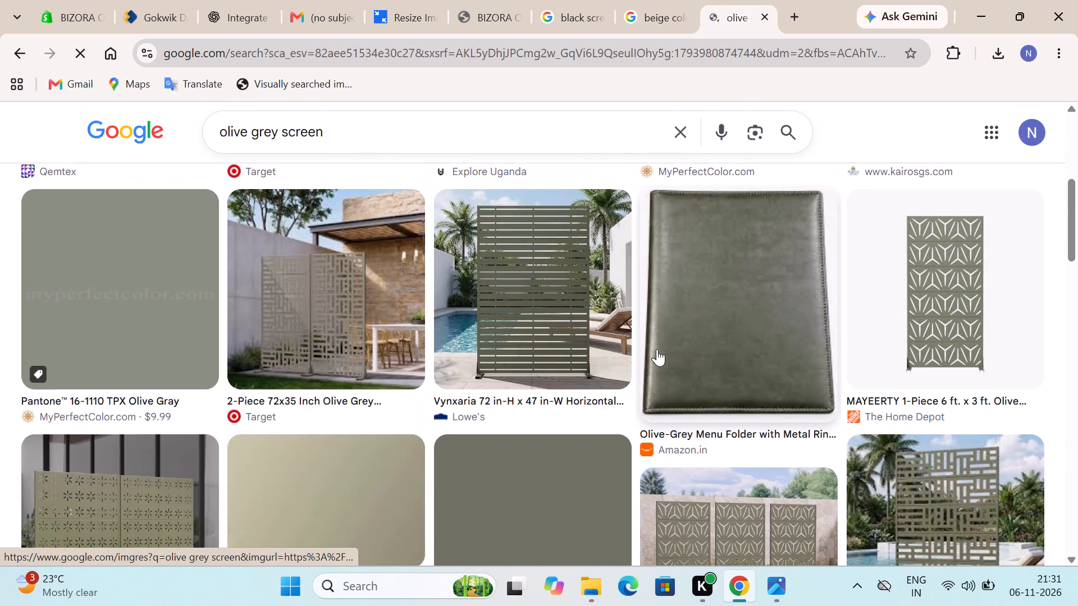
{"action": "scroll", "coordinate": [657, 349], "scroll_direction": "down", "scroll_amount": 1}
{"action": "scroll", "coordinate": [382, 350], "scroll_direction": "down", "scroll_amount": 5}
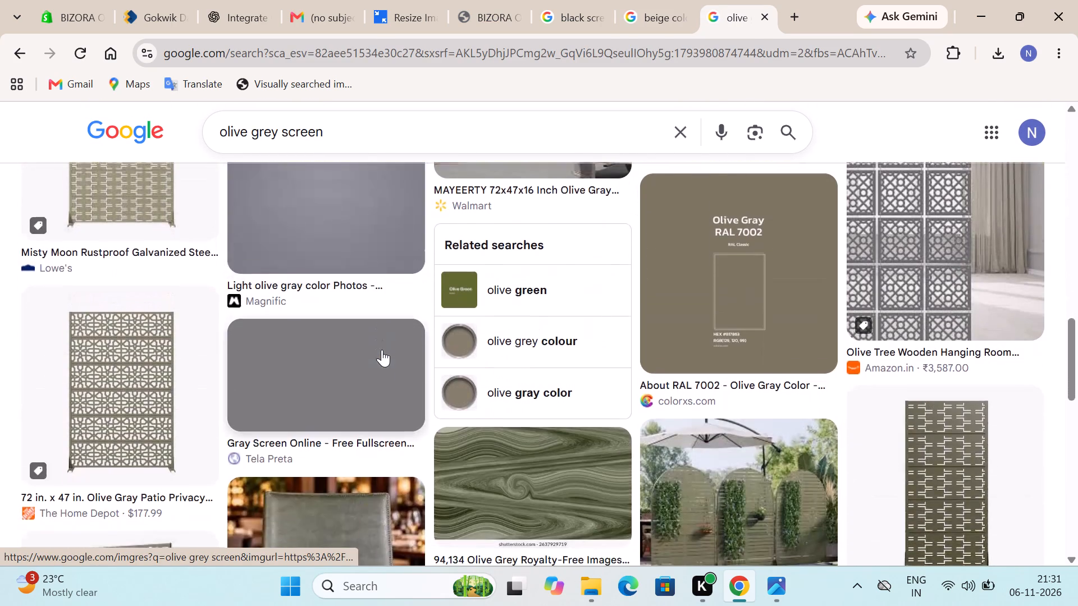
{"action": "scroll", "coordinate": [382, 350], "scroll_direction": "down", "scroll_amount": 7}
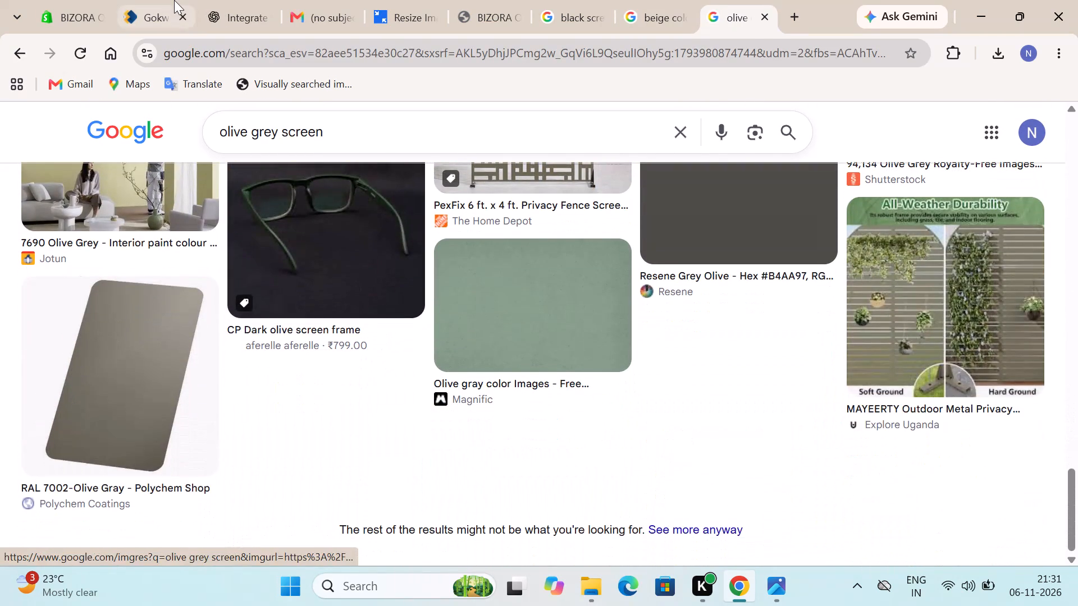
Switch to the BIZORA ORGANIC storefront, reload it, and look over the home page and its product listings.
{"action": "left_click", "coordinate": [156, 0]}
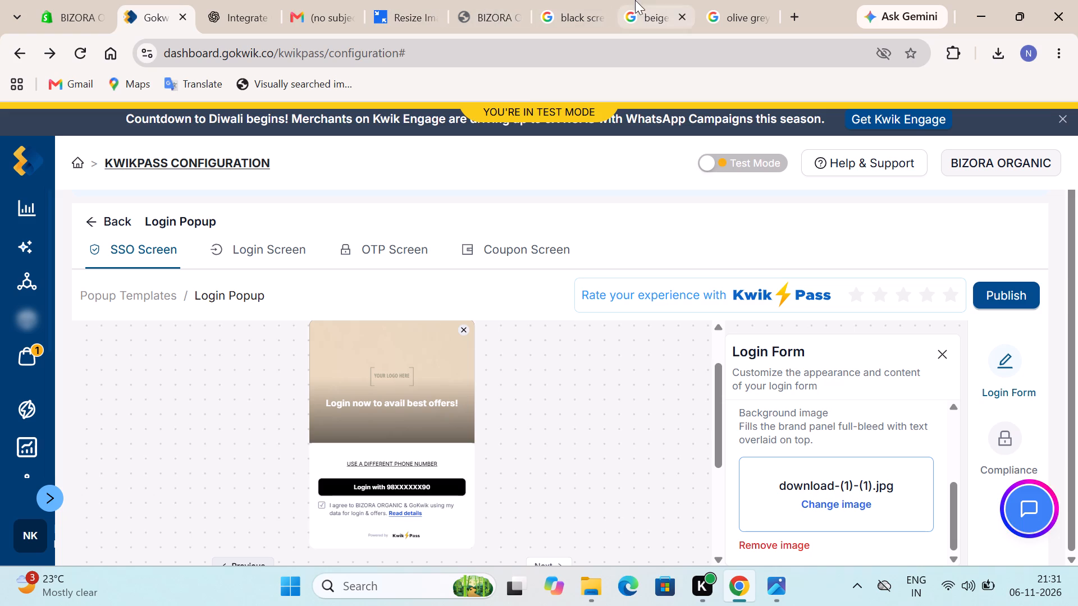
{"action": "left_click", "coordinate": [474, 0]}
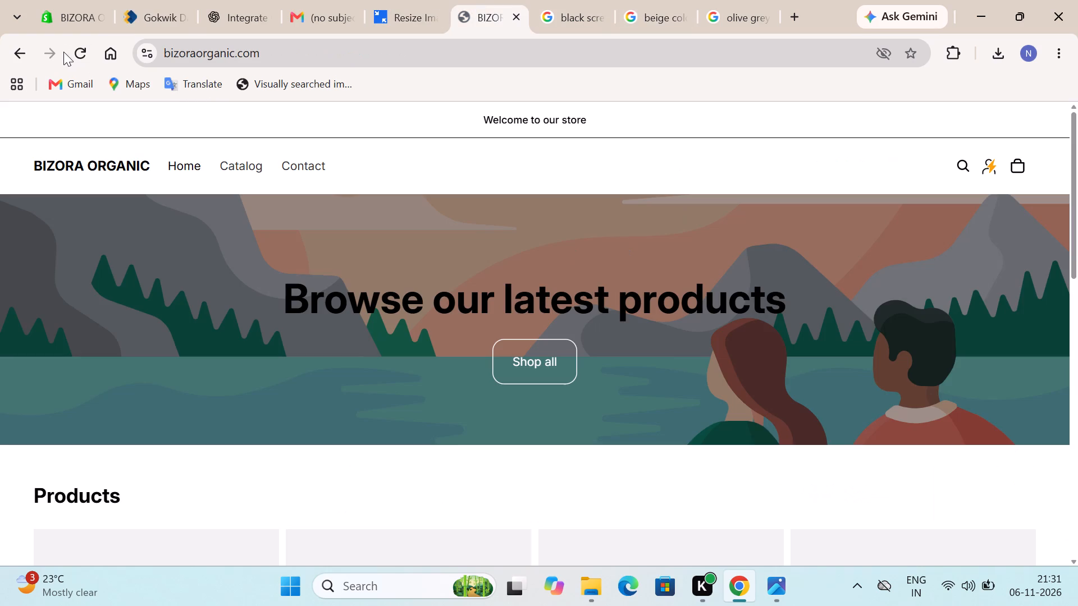
{"action": "left_click", "coordinate": [77, 52]}
{"action": "scroll", "coordinate": [478, 245], "scroll_direction": "down", "scroll_amount": 5}
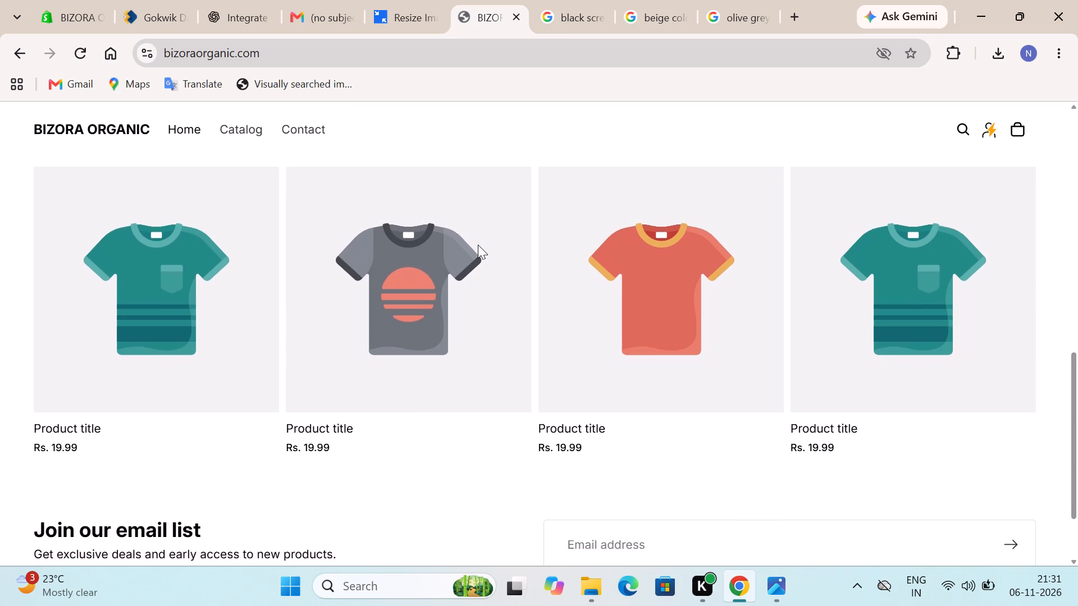
{"action": "scroll", "coordinate": [478, 245], "scroll_direction": "down", "scroll_amount": 3}
{"action": "scroll", "coordinate": [478, 245], "scroll_direction": "up", "scroll_amount": 6}
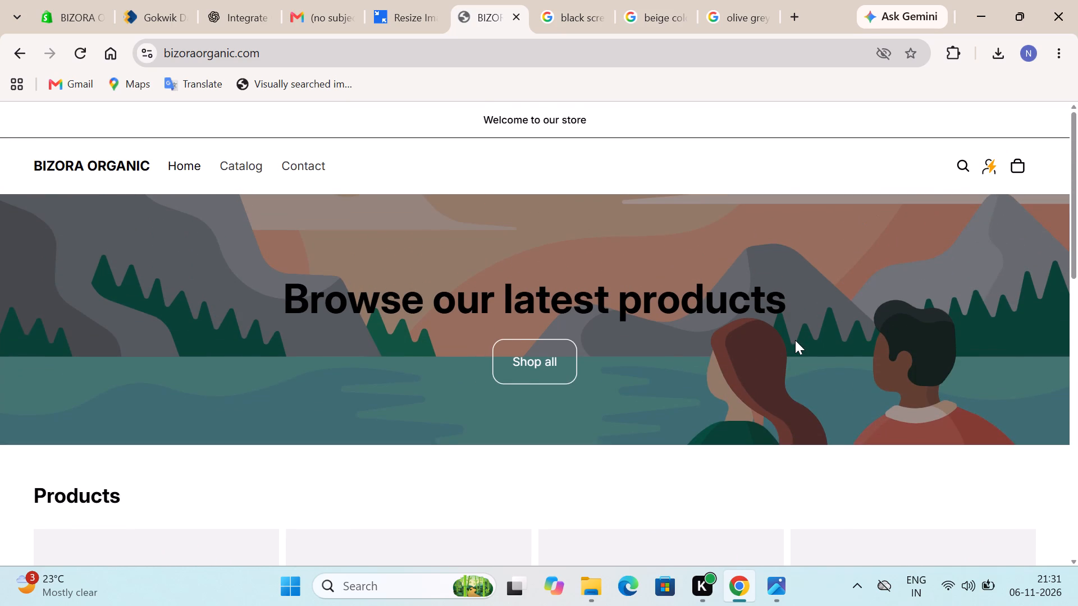
{"action": "scroll", "coordinate": [795, 340], "scroll_direction": "down", "scroll_amount": 2}
{"action": "left_click", "coordinate": [418, 368]}
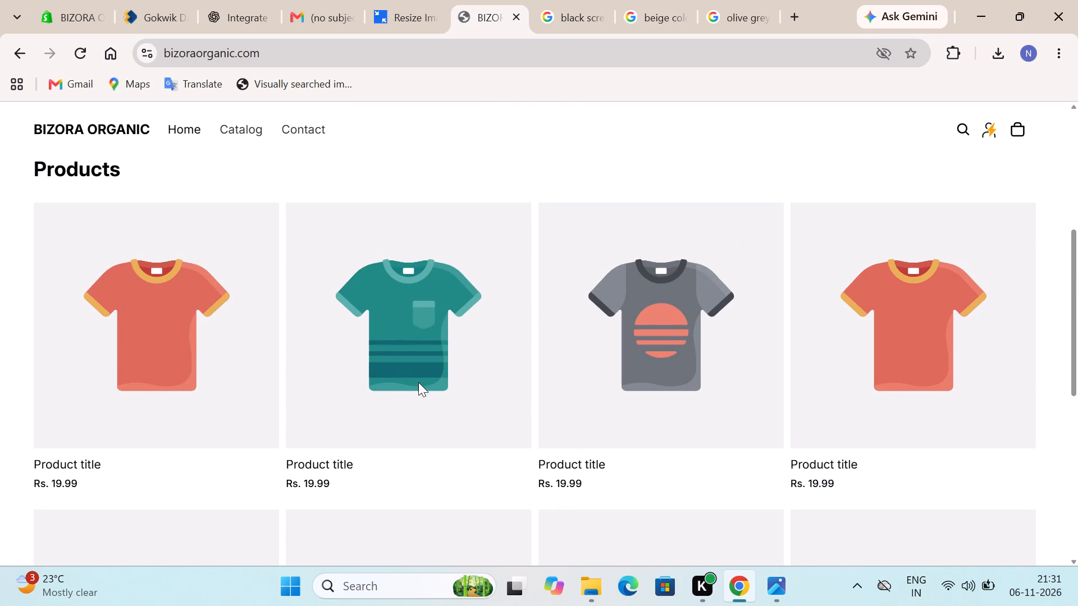
{"action": "triple_click", "coordinate": [309, 469]}
{"action": "double_click", "coordinate": [309, 469]}
{"action": "left_click", "coordinate": [403, 481]}
Open the KwikPass login popup from the account link in the storefront header to check its live appearance.
{"action": "scroll", "coordinate": [598, 347], "scroll_direction": "up", "scroll_amount": 2}
{"action": "scroll", "coordinate": [598, 347], "scroll_direction": "down", "scroll_amount": 3}
{"action": "scroll", "coordinate": [598, 347], "scroll_direction": "up", "scroll_amount": 4}
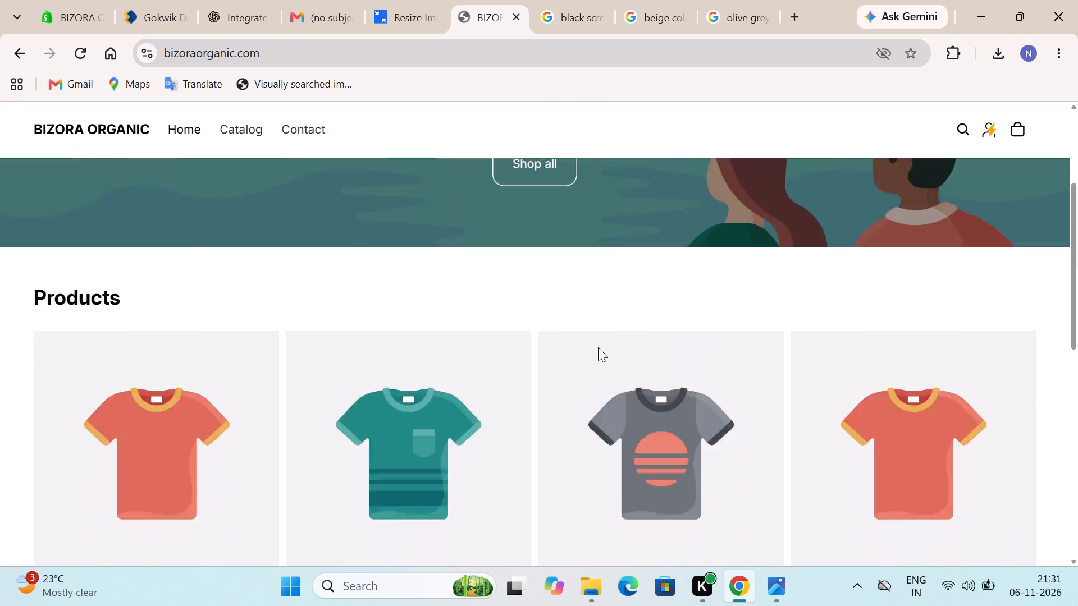
{"action": "left_click", "coordinate": [985, 173]}
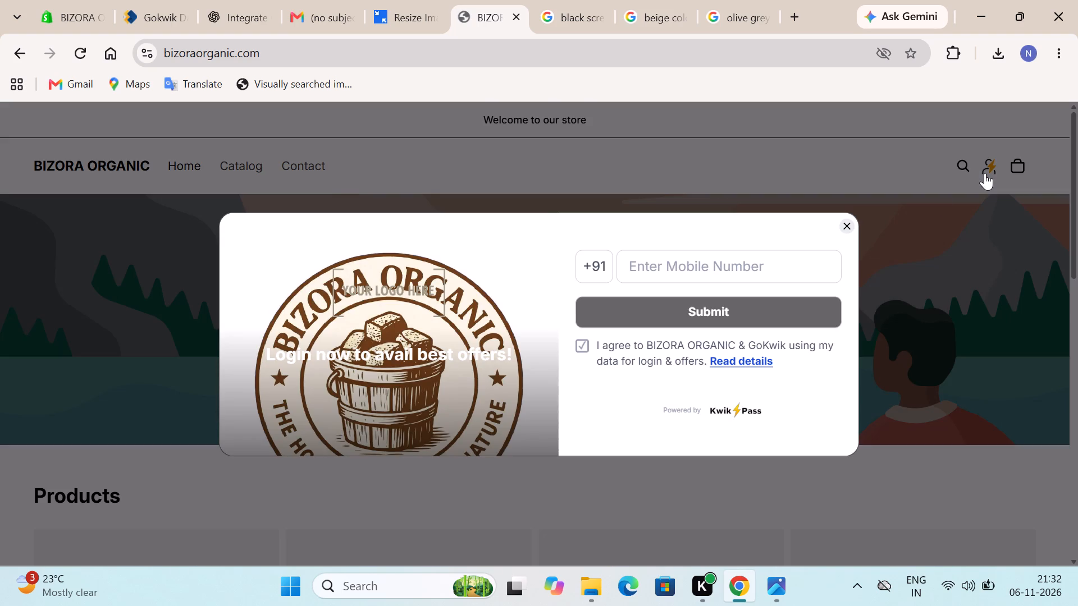
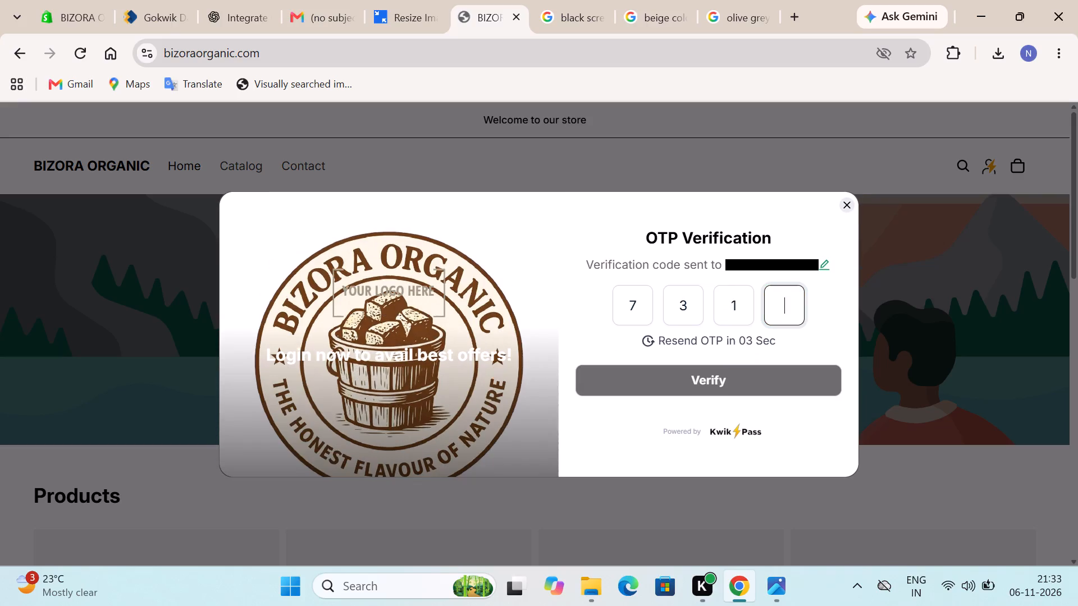
Enter the last digit of the one-time code in the OTP verification popup to log in to the storefront.
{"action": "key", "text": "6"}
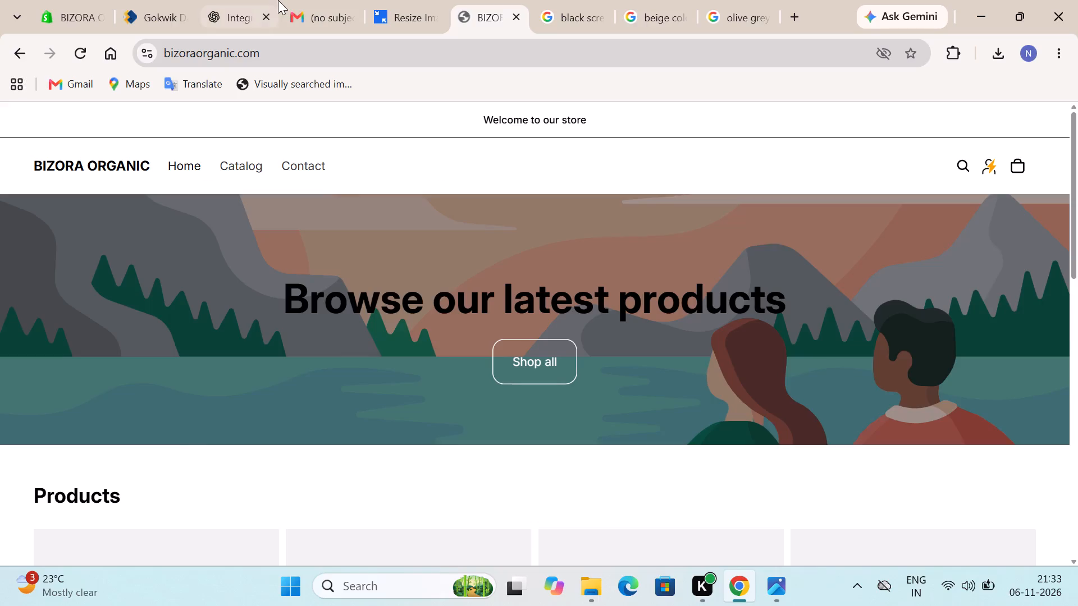
Revisit the GoKwik login popup configuration, return to the storefront, and check the account menu options in the header.
{"action": "left_click", "coordinate": [140, 0]}
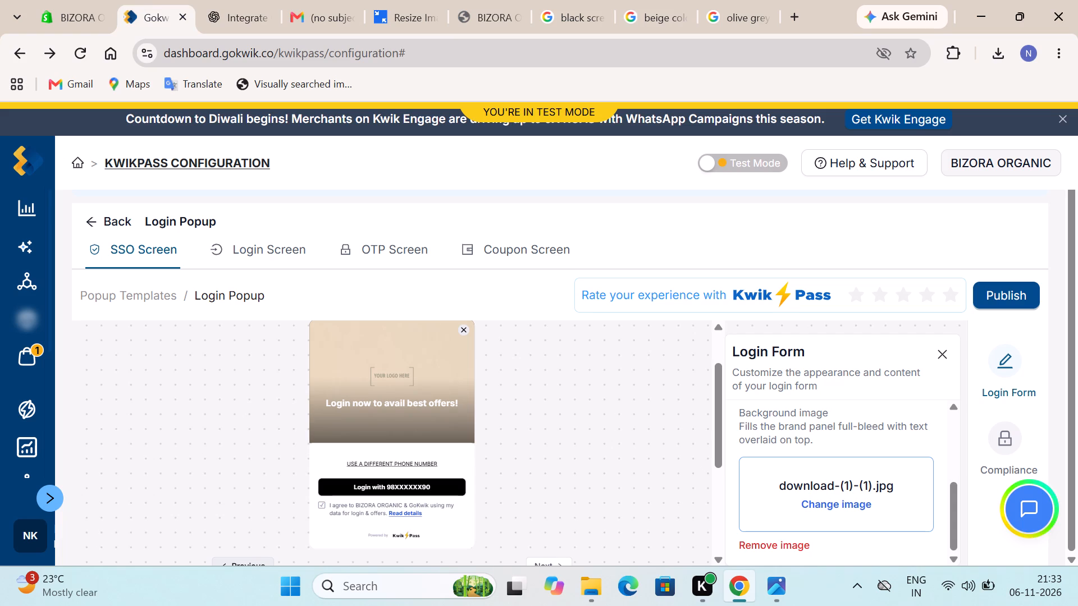
{"action": "left_click", "coordinate": [463, 0]}
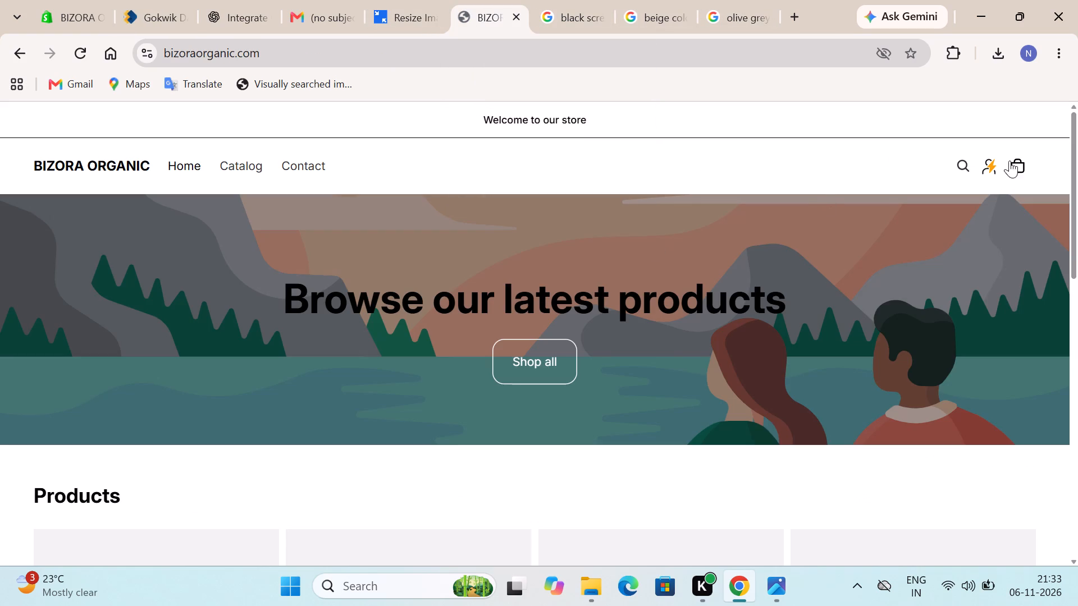
{"action": "left_click", "coordinate": [988, 167]}
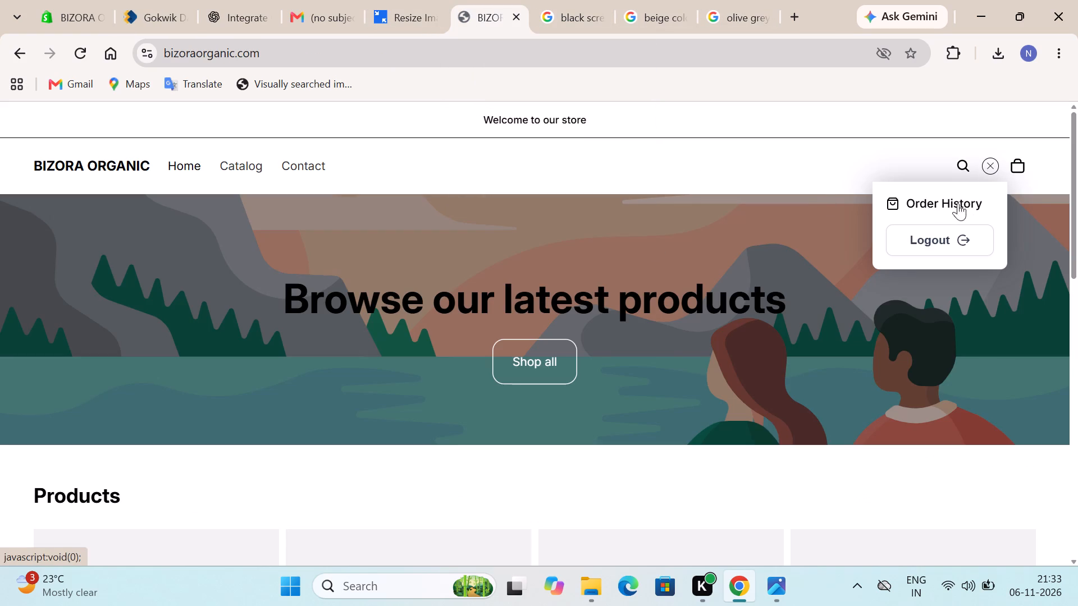
{"action": "left_click", "coordinate": [733, 159]}
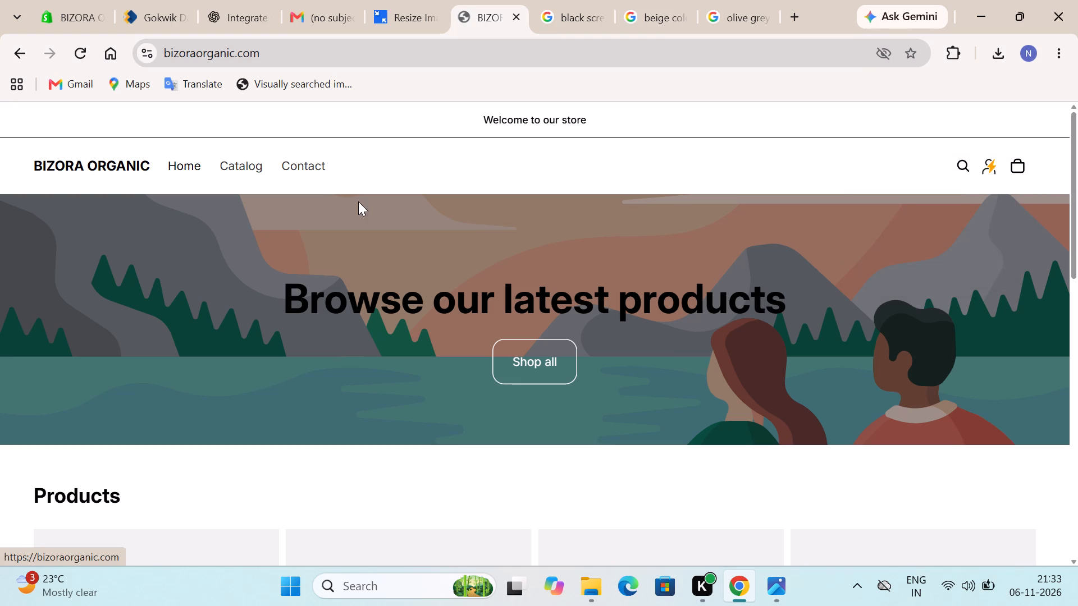
{"action": "scroll", "coordinate": [358, 201], "scroll_direction": "down", "scroll_amount": 8}
{"action": "scroll", "coordinate": [358, 201], "scroll_direction": "up", "scroll_amount": 5}
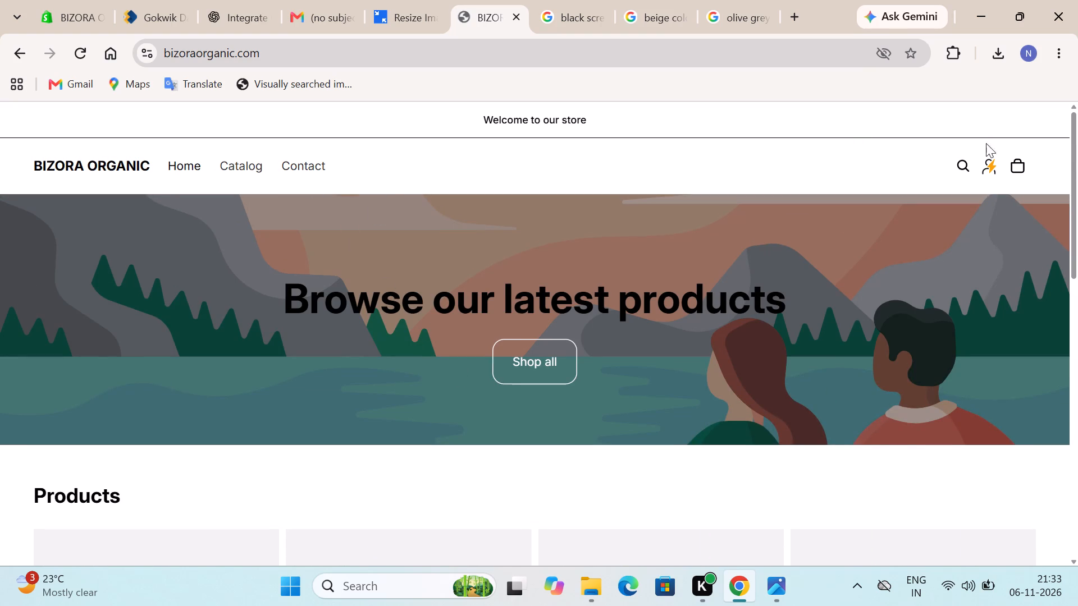
Open Order History from the storefront account menu and look over the account overview with its orders and saved addresses.
{"action": "left_click", "coordinate": [983, 172]}
{"action": "left_click", "coordinate": [929, 199]}
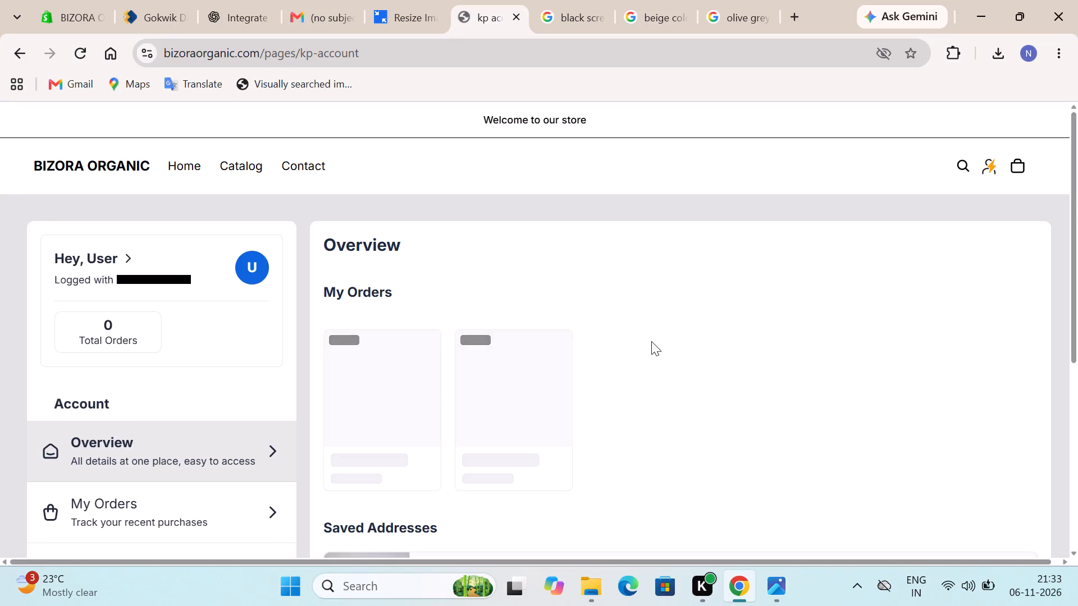
{"action": "scroll", "coordinate": [274, 331], "scroll_direction": "down", "scroll_amount": 2}
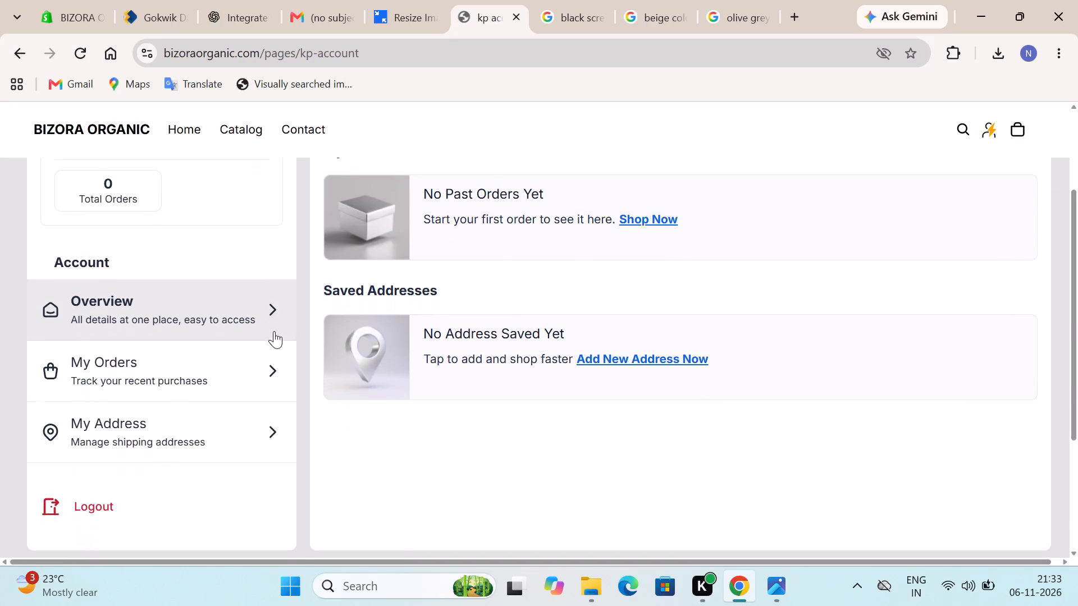
{"action": "scroll", "coordinate": [419, 415], "scroll_direction": "down", "scroll_amount": 1}
{"action": "scroll", "coordinate": [419, 415], "scroll_direction": "up", "scroll_amount": 1}
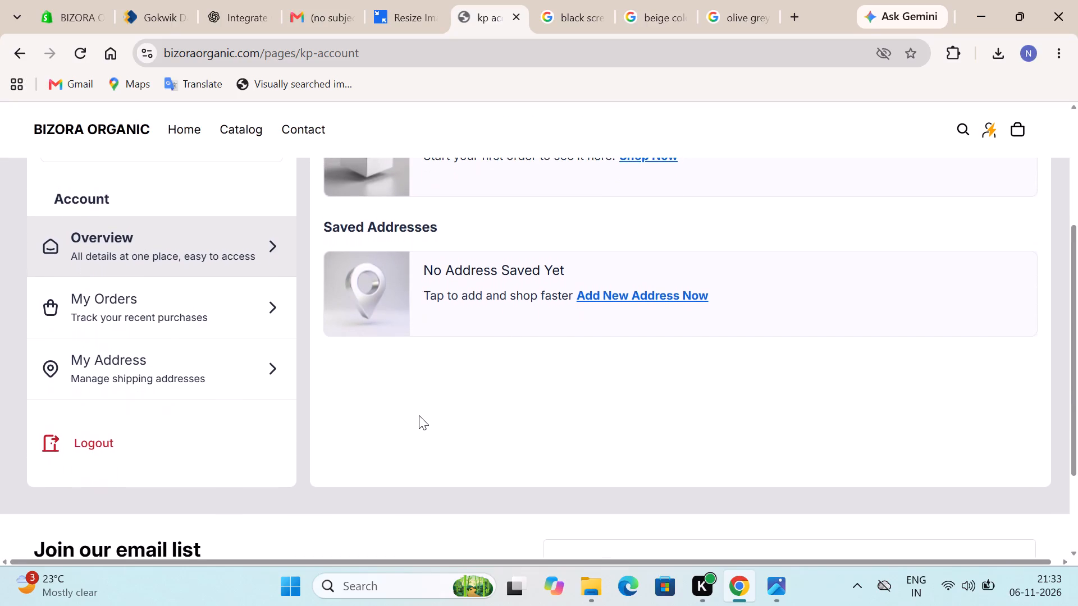
{"action": "scroll", "coordinate": [419, 415], "scroll_direction": "up", "scroll_amount": 1}
Start a new delivery address in the account's My Address section and enter a PIN code.
{"action": "left_click", "coordinate": [173, 358]}
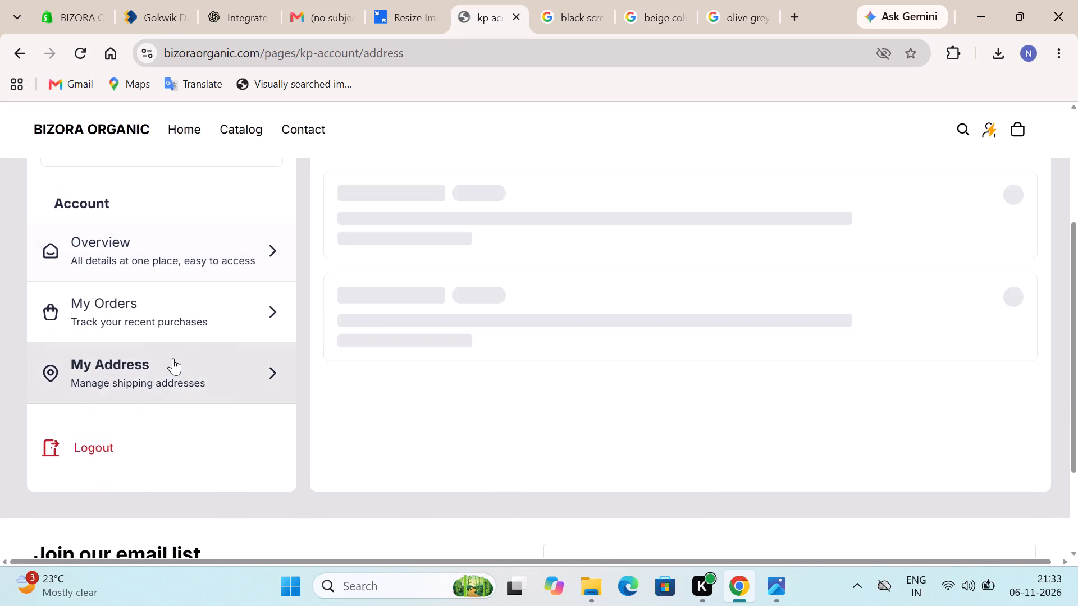
{"action": "scroll", "coordinate": [697, 304], "scroll_direction": "up", "scroll_amount": 2}
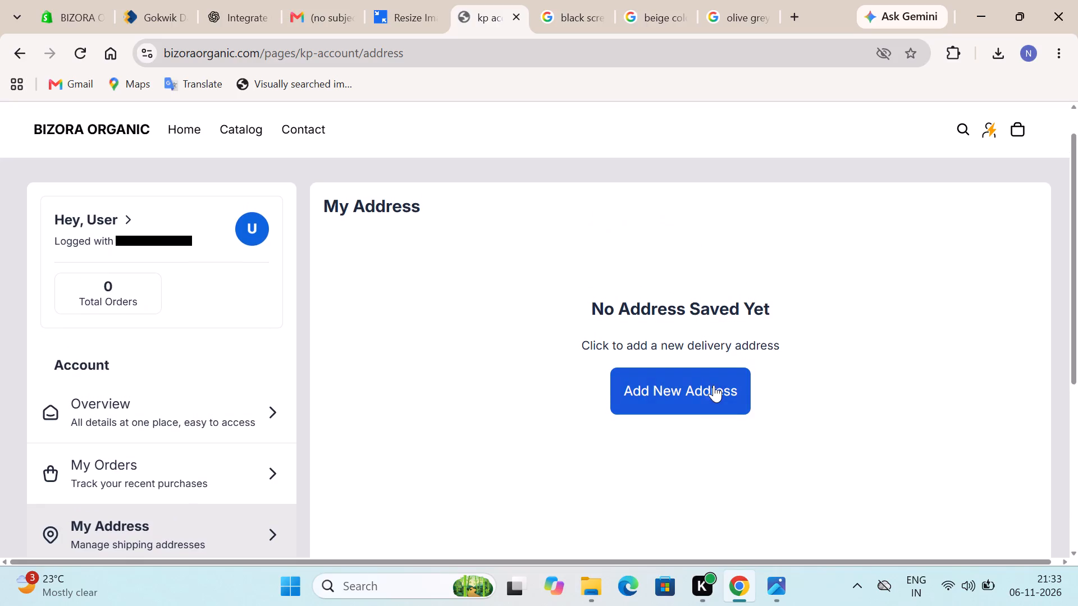
{"action": "left_click", "coordinate": [714, 386]}
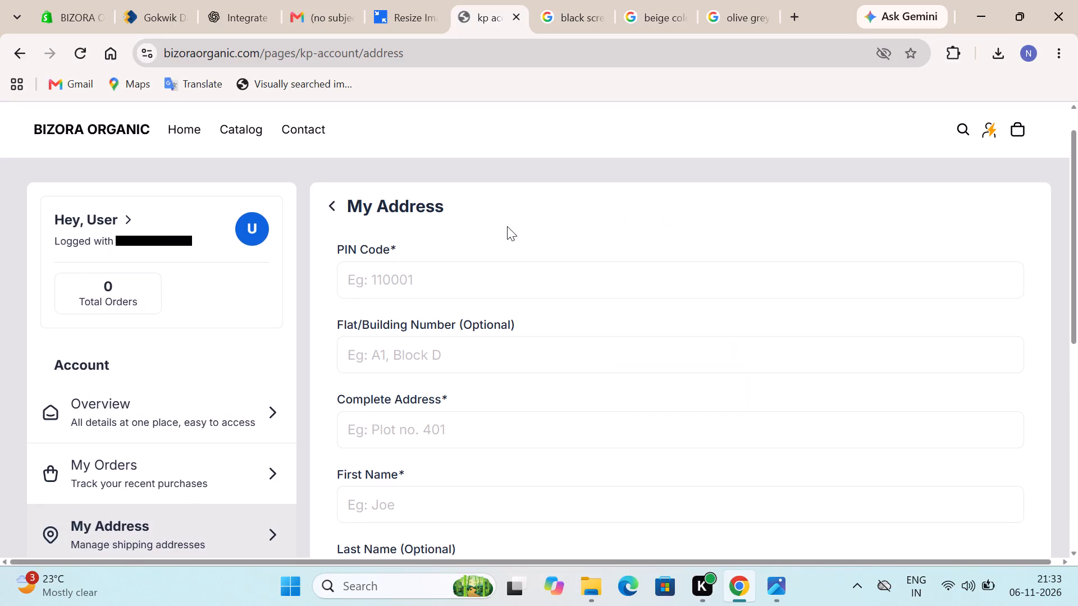
{"action": "left_click", "coordinate": [509, 270]}
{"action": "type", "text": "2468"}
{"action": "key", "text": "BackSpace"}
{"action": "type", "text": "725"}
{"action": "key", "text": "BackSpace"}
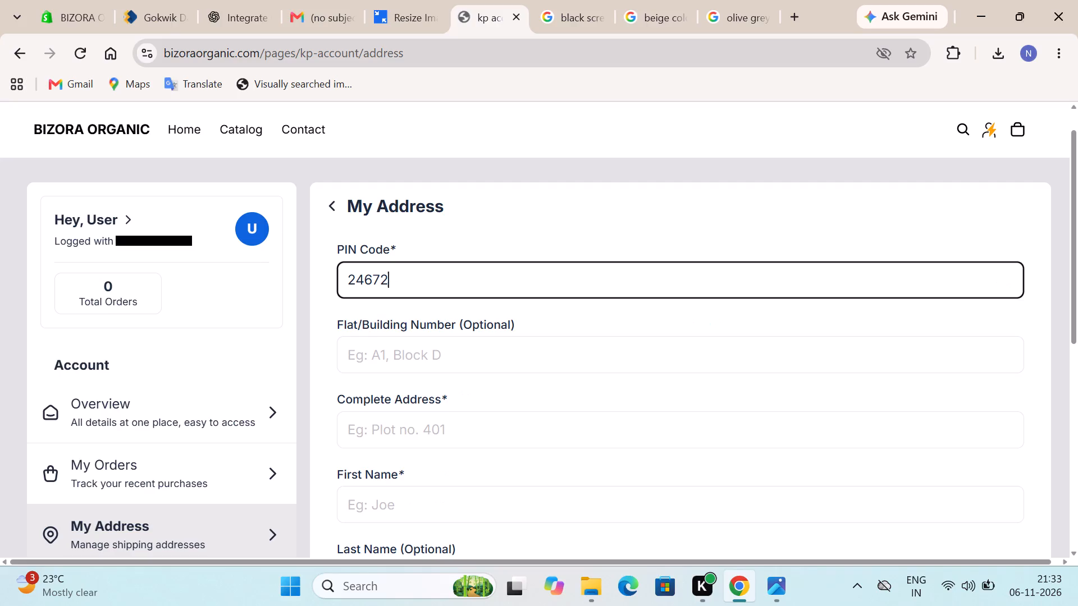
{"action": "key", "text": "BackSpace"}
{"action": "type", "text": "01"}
{"action": "left_click", "coordinate": [542, 433]}
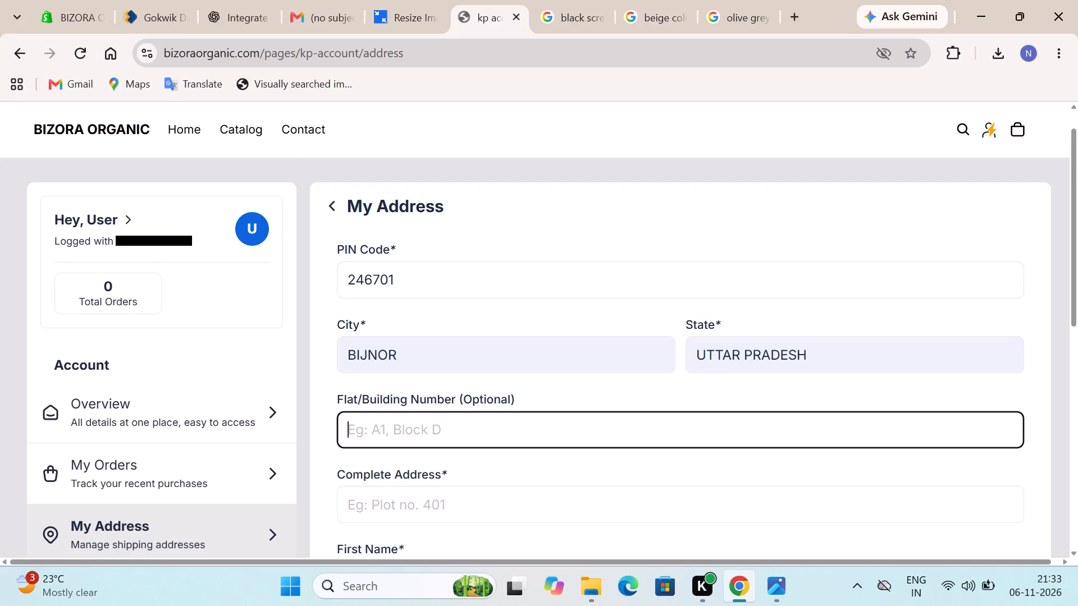
Replace the last two digits of the delivery address PIN code with the corrected ones.
{"action": "scroll", "coordinate": [542, 433], "scroll_direction": "down", "scroll_amount": 1}
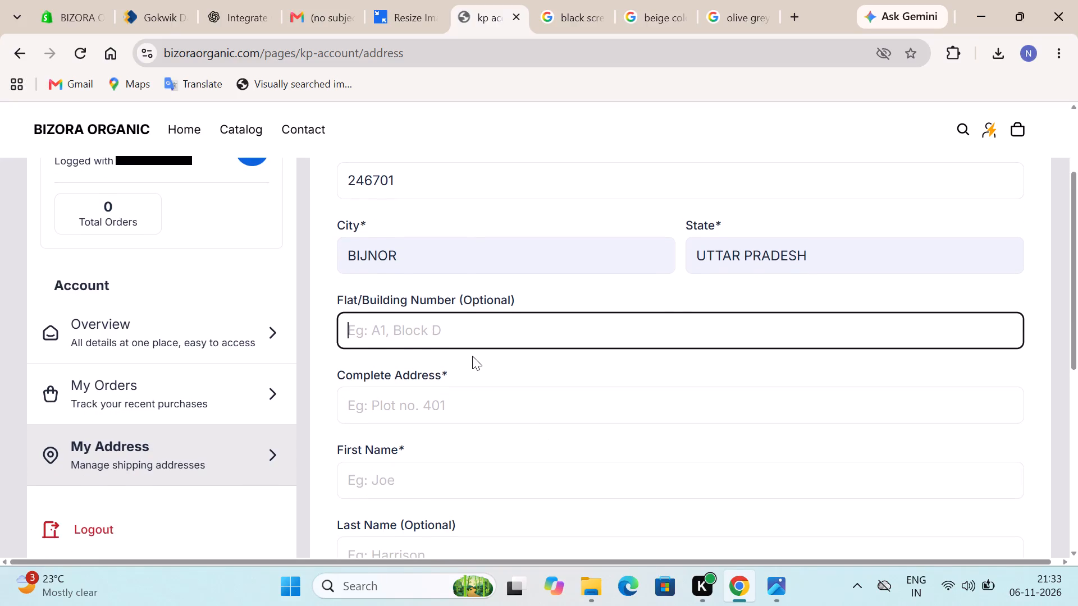
{"action": "left_click_drag", "start_coordinate": [435, 180], "coordinate": [412, 183]}
{"action": "key", "text": "BackSpace"}
{"action": "key", "text": "BackSpace"}
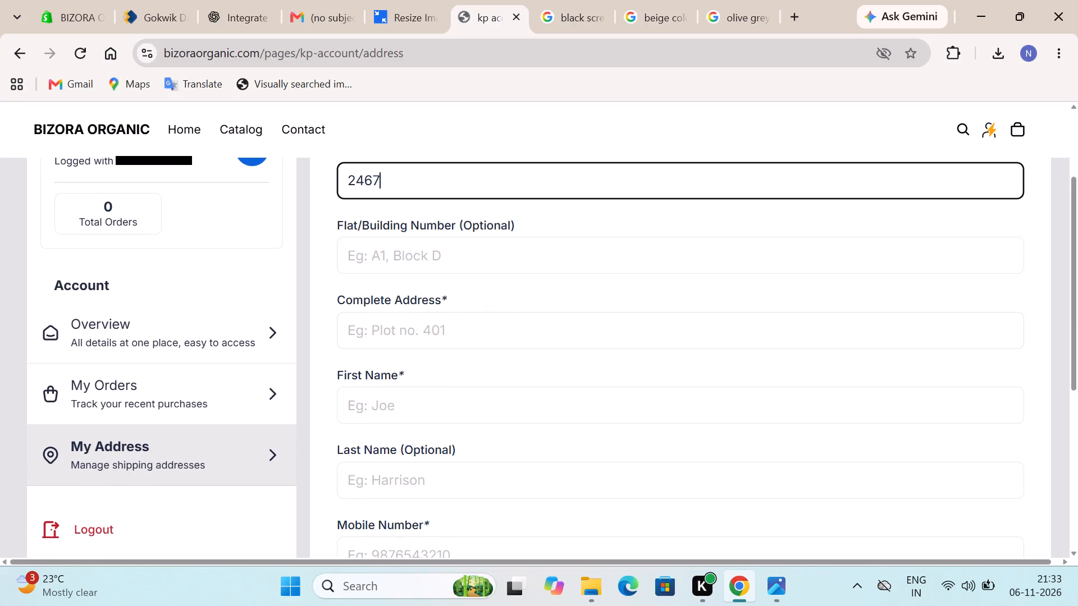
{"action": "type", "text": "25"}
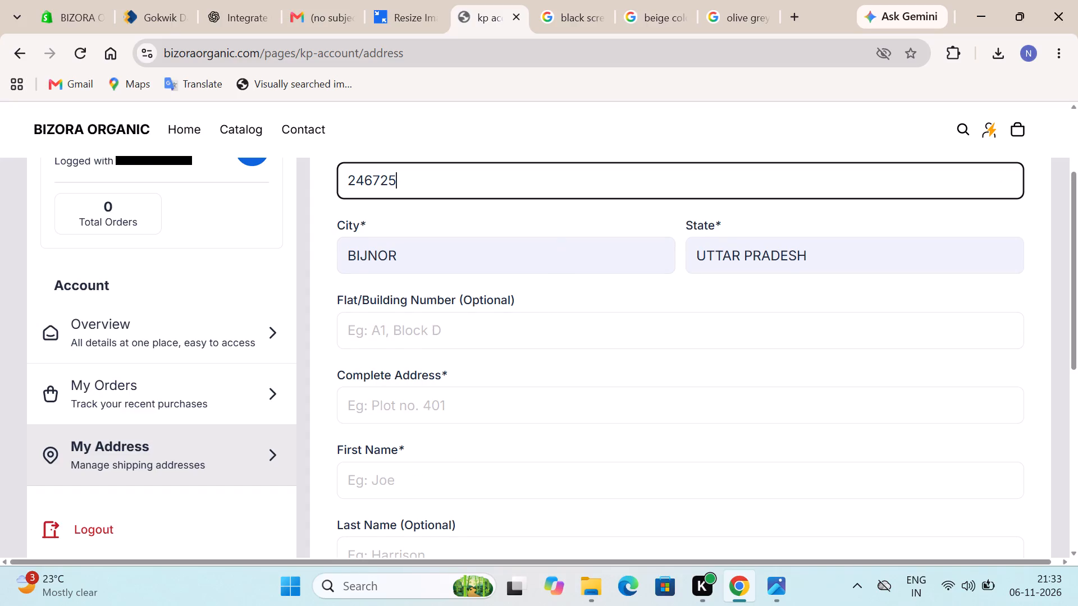
Set the flat/building number to 00 and fill in the complete address with the locality.
{"action": "left_click", "coordinate": [456, 325]}
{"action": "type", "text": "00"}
{"action": "left_click", "coordinate": [454, 378]}
{"action": "left_click", "coordinate": [450, 394]}
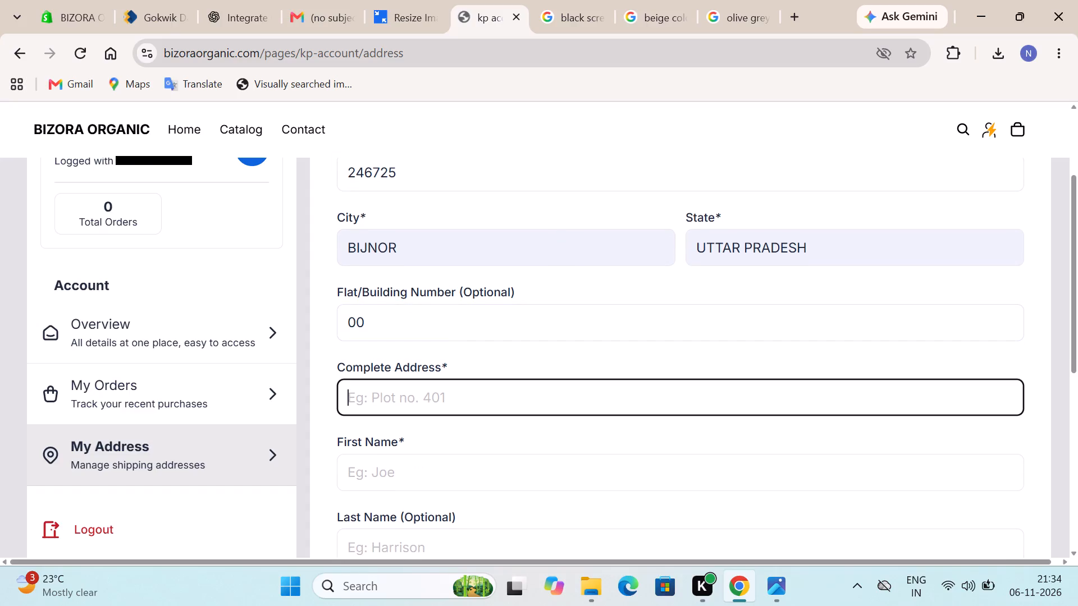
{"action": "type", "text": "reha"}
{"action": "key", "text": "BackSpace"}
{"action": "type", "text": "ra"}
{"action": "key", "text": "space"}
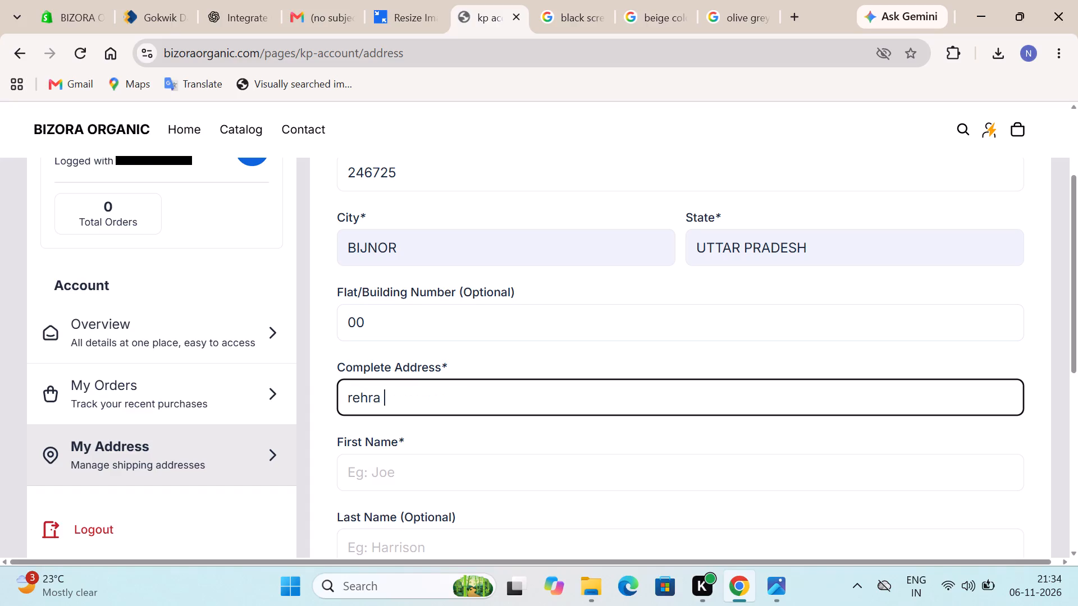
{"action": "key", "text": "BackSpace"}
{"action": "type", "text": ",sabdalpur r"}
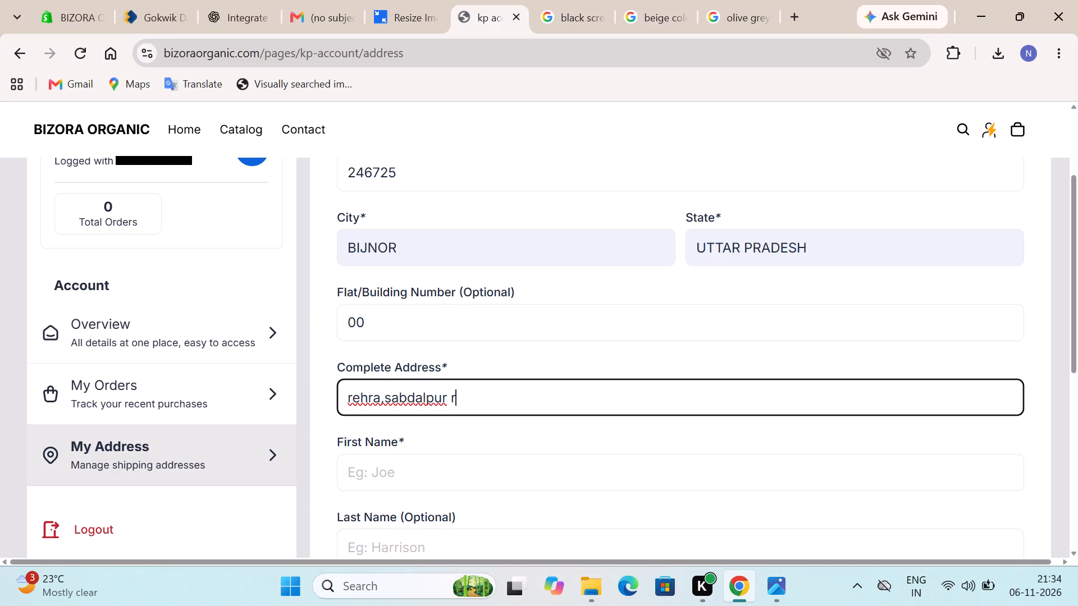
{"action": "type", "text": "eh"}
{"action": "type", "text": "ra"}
Enter the recipient's name in the First Name field of the new address form.
{"action": "left_click", "coordinate": [389, 478]}
{"action": "scroll", "coordinate": [389, 478], "scroll_direction": "down", "scroll_amount": 1}
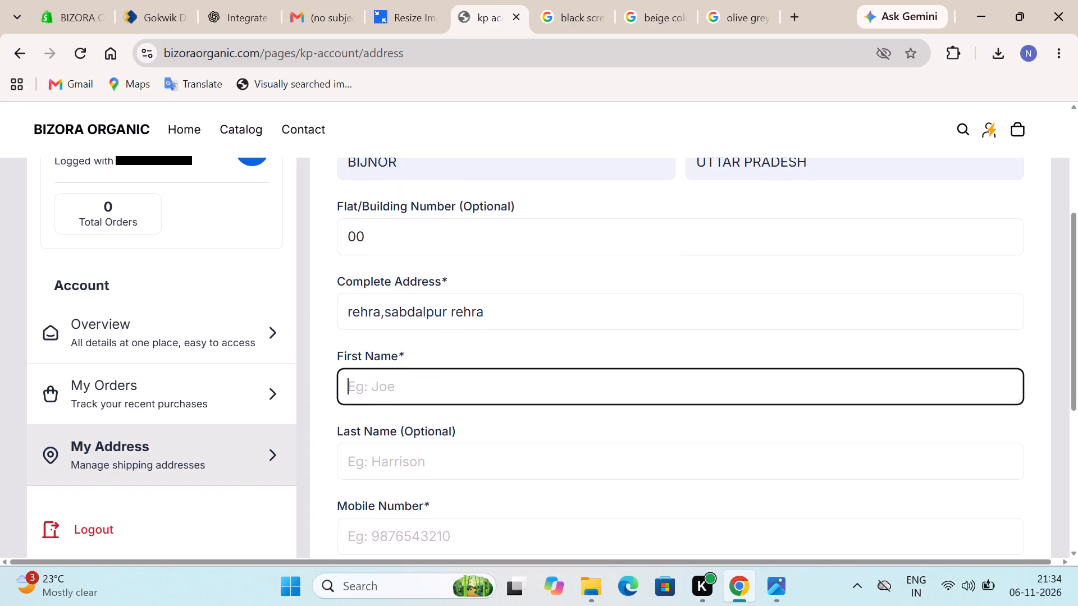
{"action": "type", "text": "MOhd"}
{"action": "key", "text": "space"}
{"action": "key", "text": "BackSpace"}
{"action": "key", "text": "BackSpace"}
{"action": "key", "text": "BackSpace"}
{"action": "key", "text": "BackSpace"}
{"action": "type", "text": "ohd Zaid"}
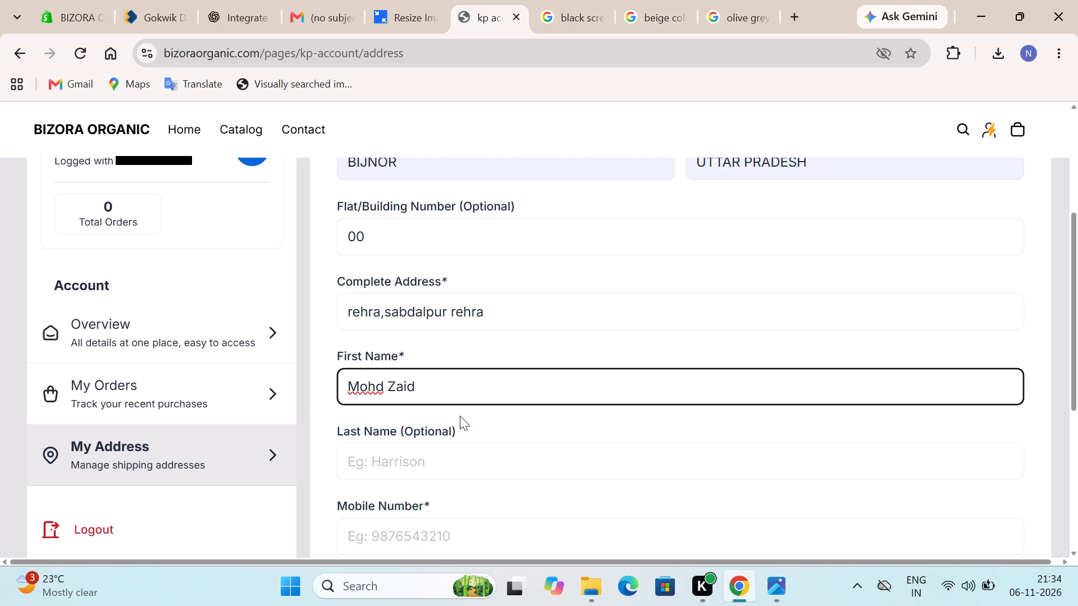
{"action": "scroll", "coordinate": [456, 403], "scroll_direction": "down", "scroll_amount": 1}
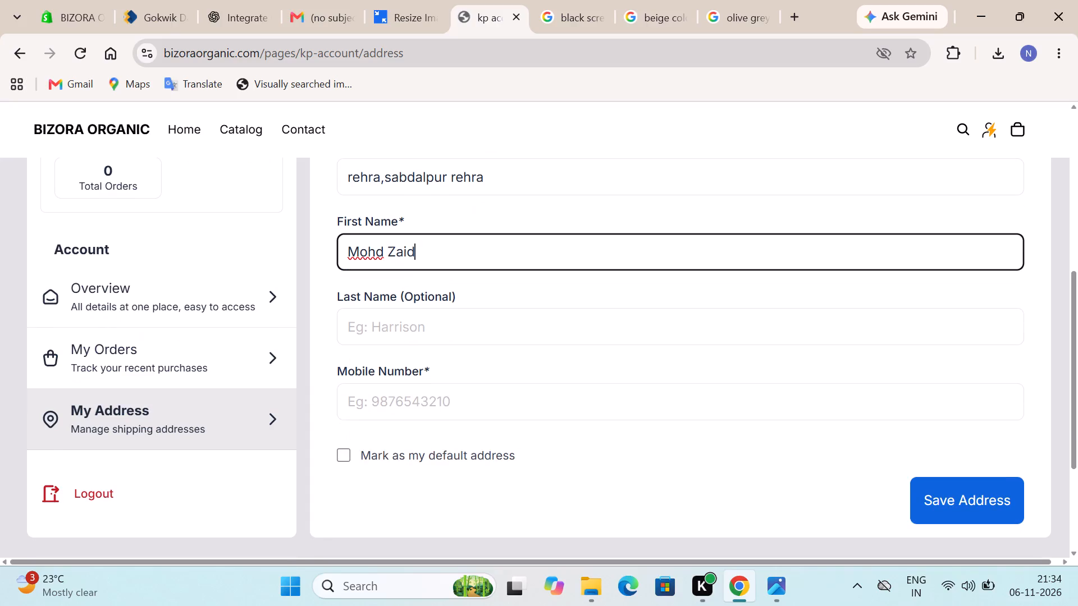
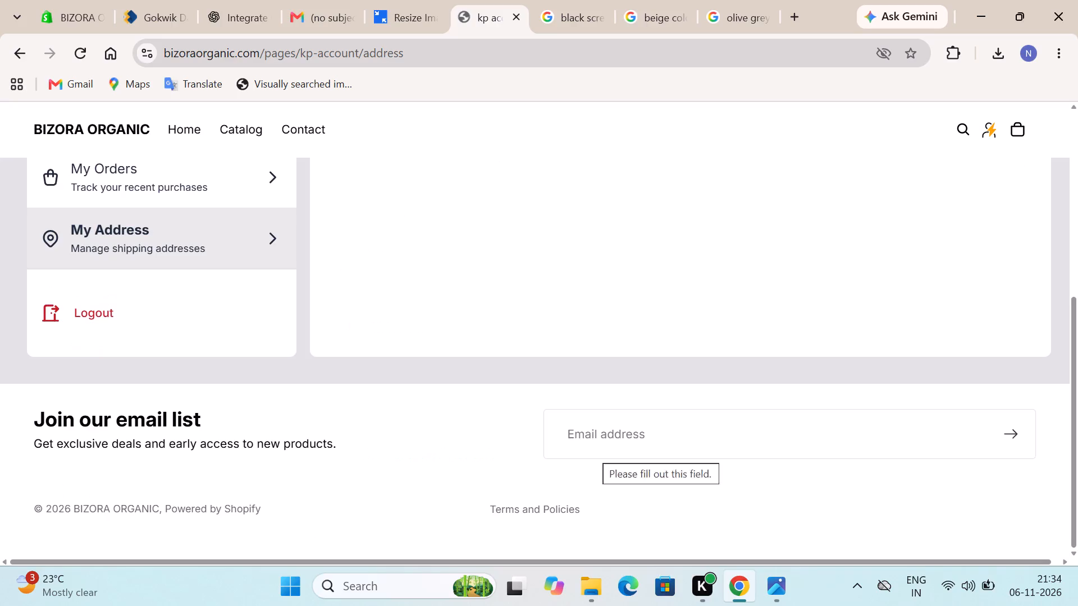
Examine the My Address, My Orders and Overview sections of the storefront customer account.
{"action": "scroll", "coordinate": [594, 451], "scroll_direction": "up", "scroll_amount": 3}
{"action": "scroll", "coordinate": [594, 451], "scroll_direction": "down", "scroll_amount": 1}
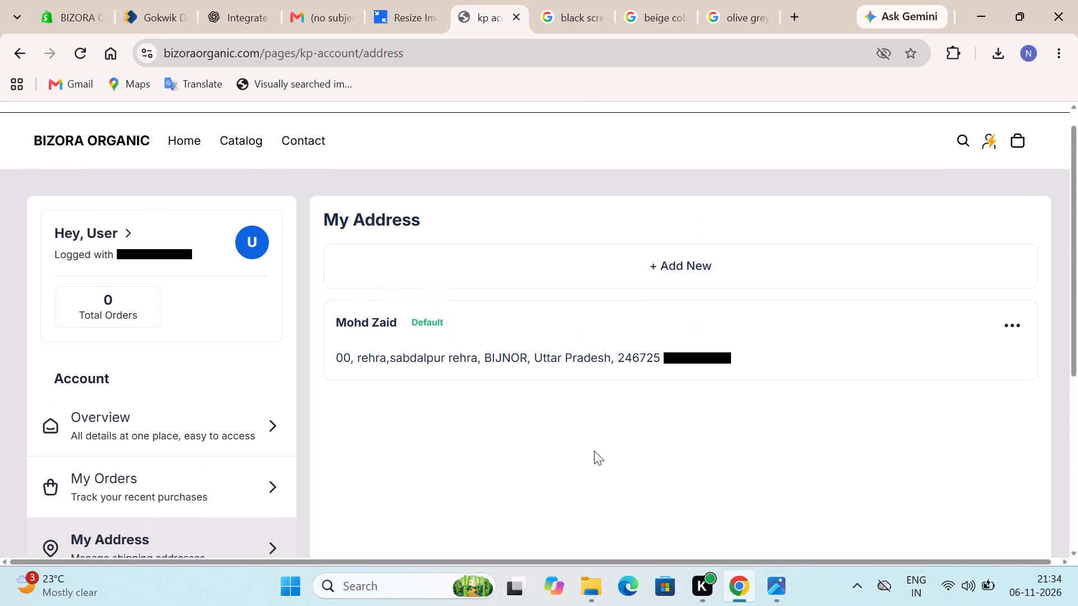
{"action": "scroll", "coordinate": [594, 451], "scroll_direction": "down", "scroll_amount": 1}
{"action": "left_click", "coordinate": [217, 444]}
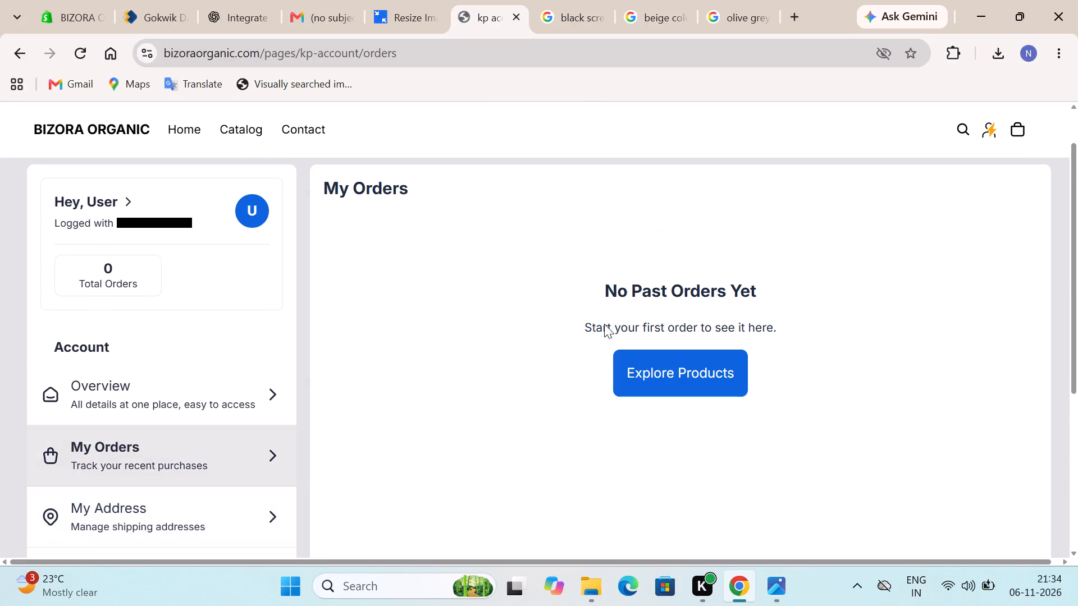
{"action": "left_click", "coordinate": [229, 391]}
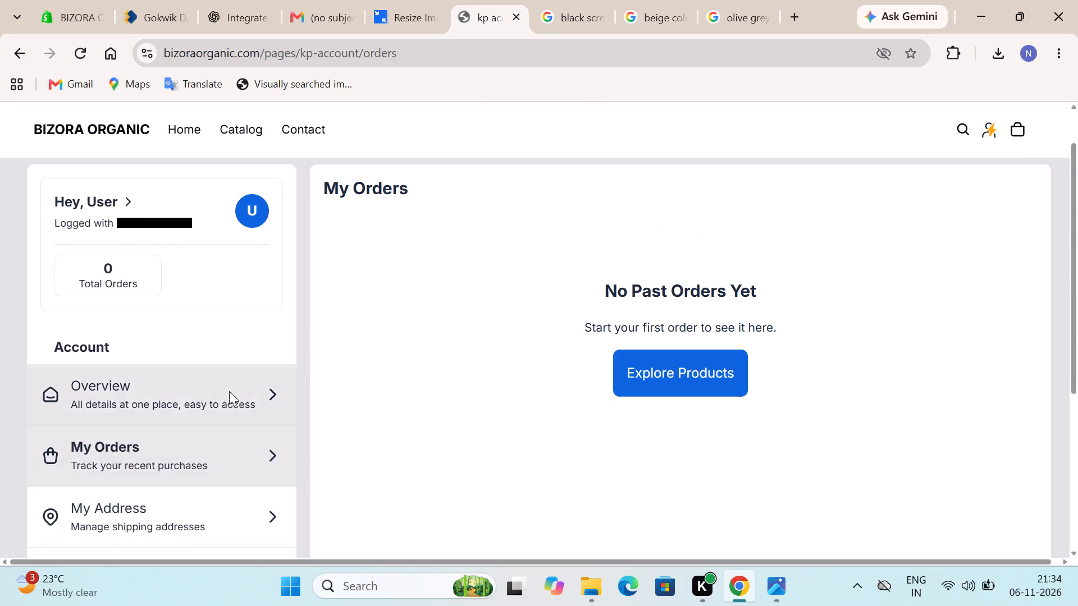
{"action": "scroll", "coordinate": [530, 365], "scroll_direction": "down", "scroll_amount": 1}
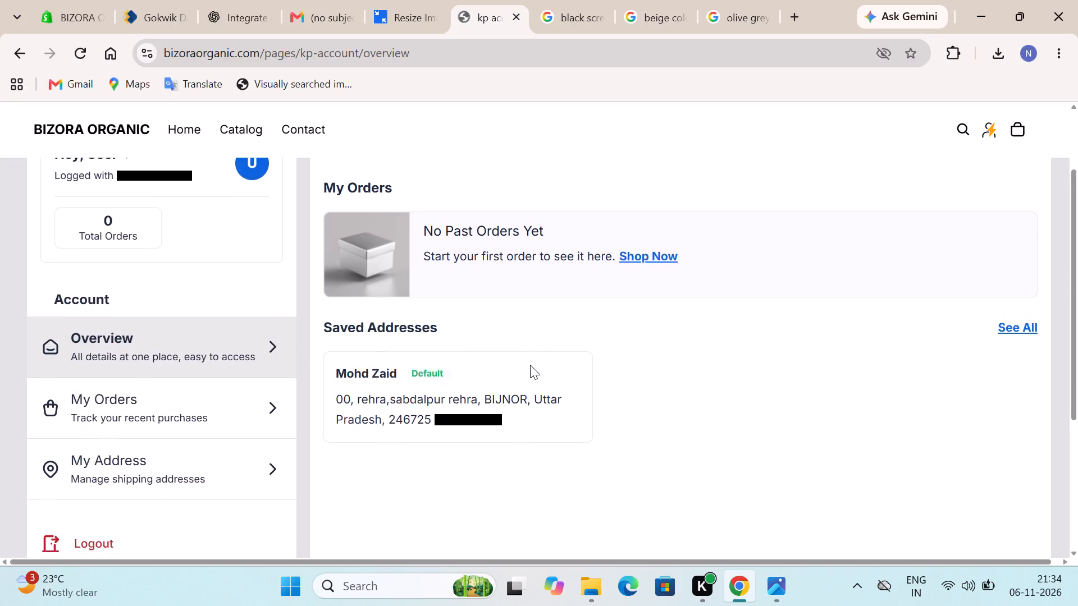
{"action": "scroll", "coordinate": [530, 365], "scroll_direction": "down", "scroll_amount": 4}
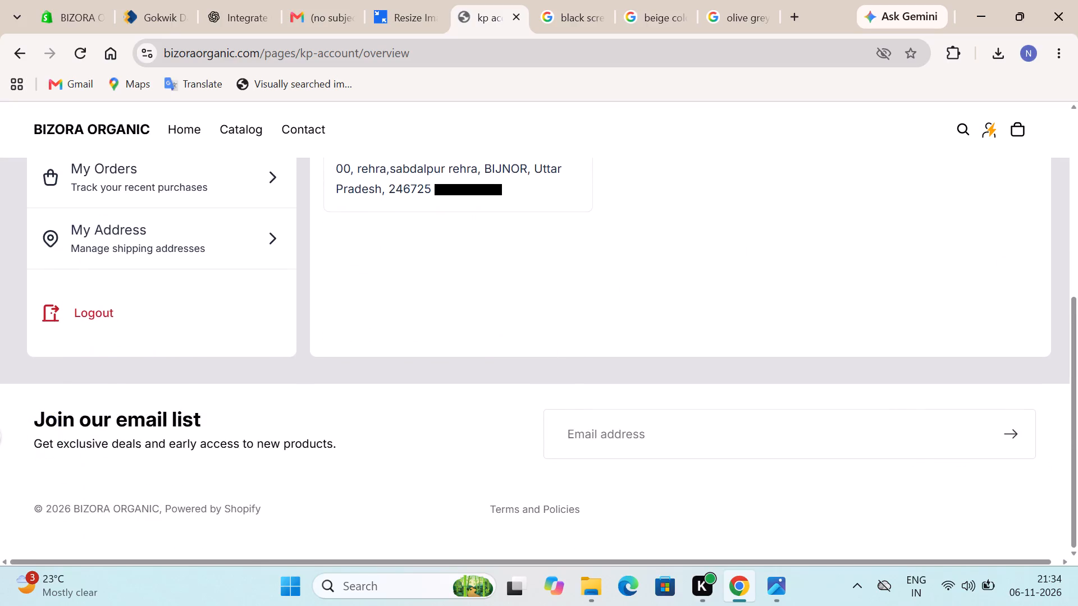
Enter the email address in the "Join our email list" signup field in the storefront footer.
{"action": "left_click", "coordinate": [660, 437]}
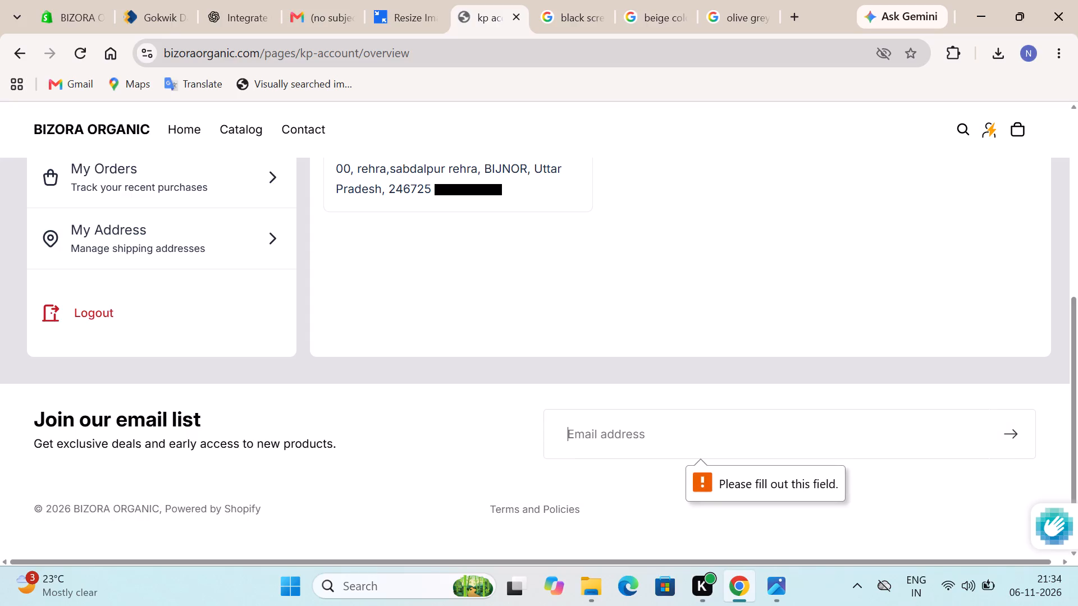
{"action": "type", "text": "mohd"}
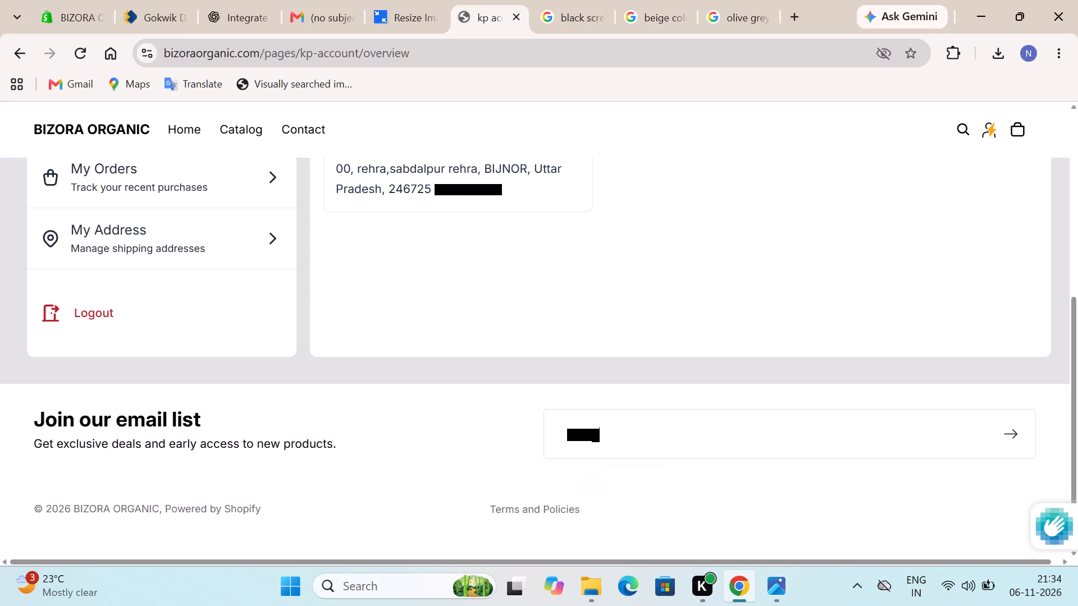
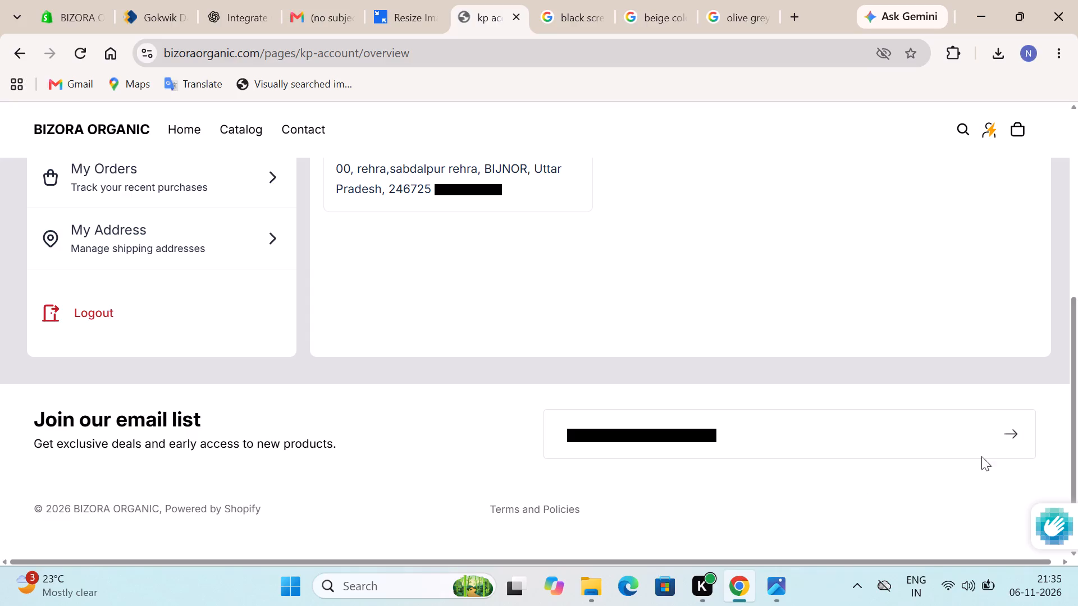
Submit the "Join our email list" signup in the storefront footer with the entered email address.
{"action": "left_click", "coordinate": [1017, 435]}
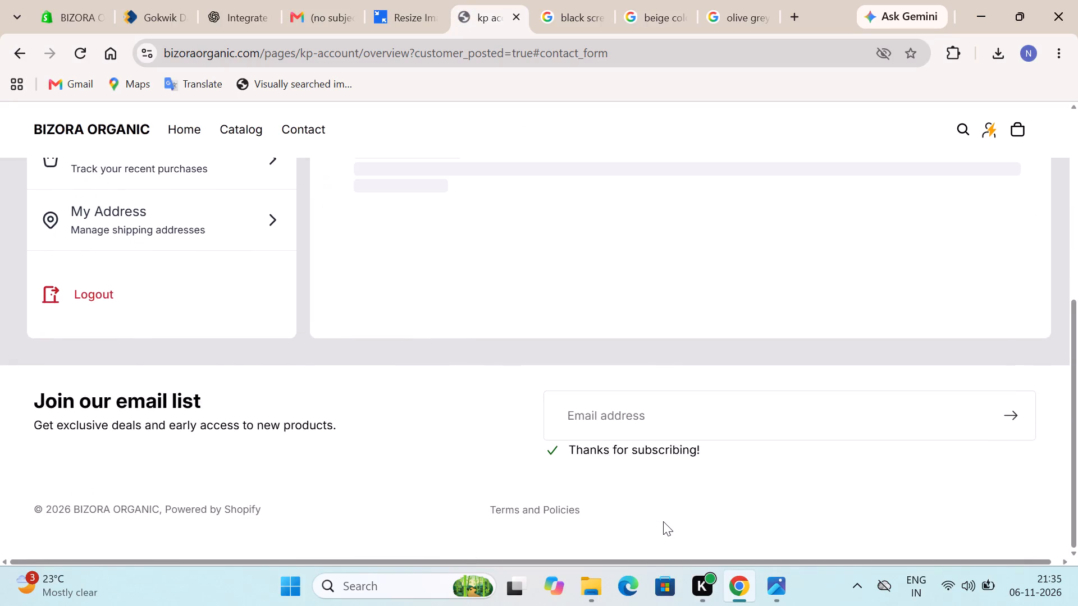
{"action": "scroll", "coordinate": [663, 521], "scroll_direction": "up", "scroll_amount": 1}
{"action": "scroll", "coordinate": [663, 521], "scroll_direction": "down", "scroll_amount": 2}
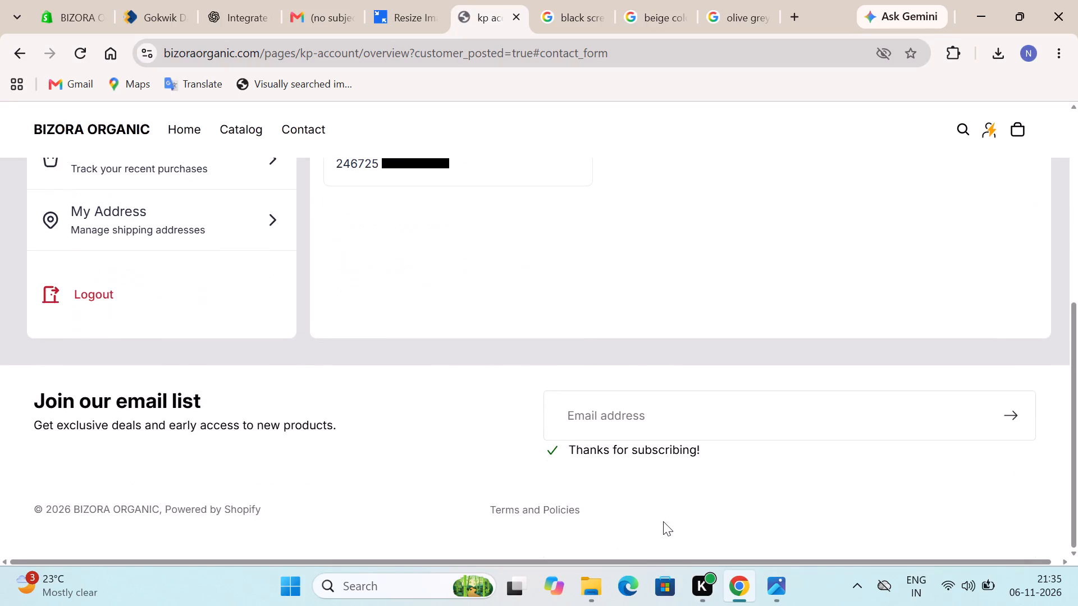
{"action": "scroll", "coordinate": [663, 521], "scroll_direction": "down", "scroll_amount": 1}
Follow the Shop Now link in the My Orders area of the account overview.
{"action": "scroll", "coordinate": [323, 369], "scroll_direction": "up", "scroll_amount": 1}
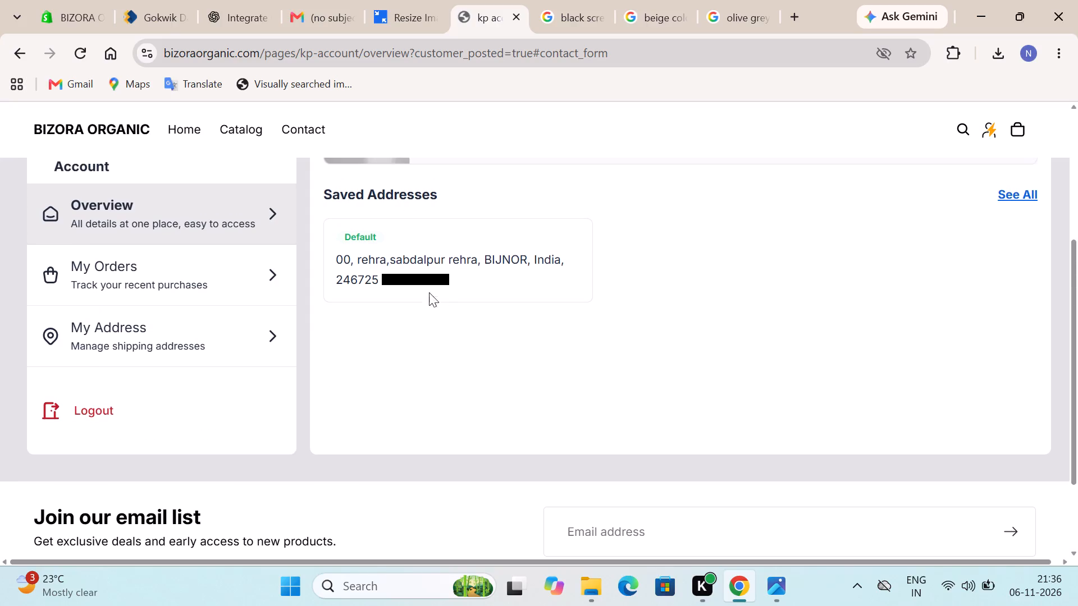
{"action": "scroll", "coordinate": [578, 231], "scroll_direction": "up", "scroll_amount": 1}
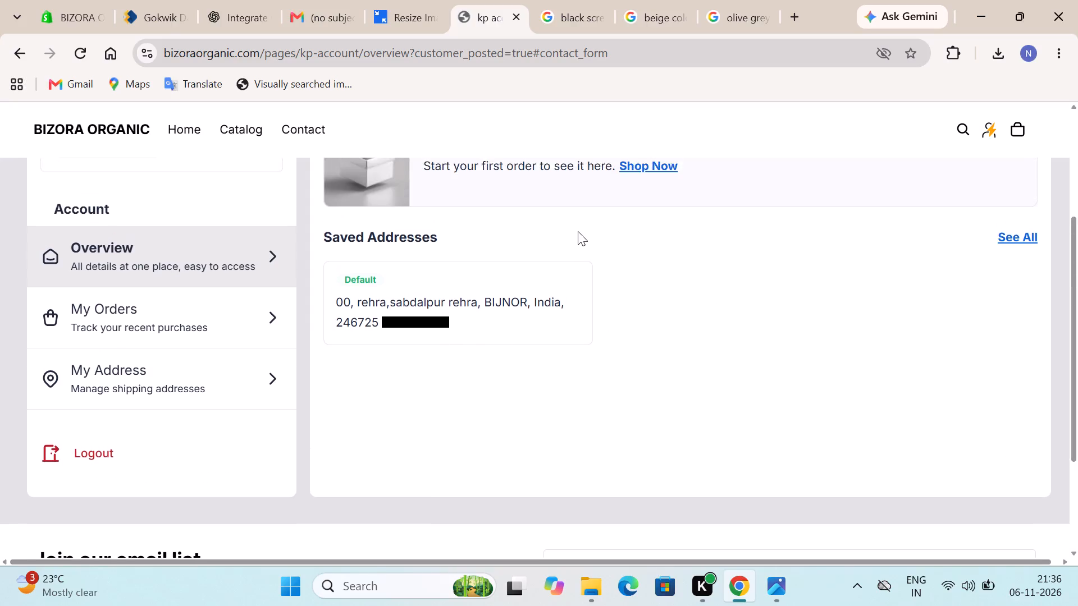
{"action": "scroll", "coordinate": [578, 231], "scroll_direction": "up", "scroll_amount": 2}
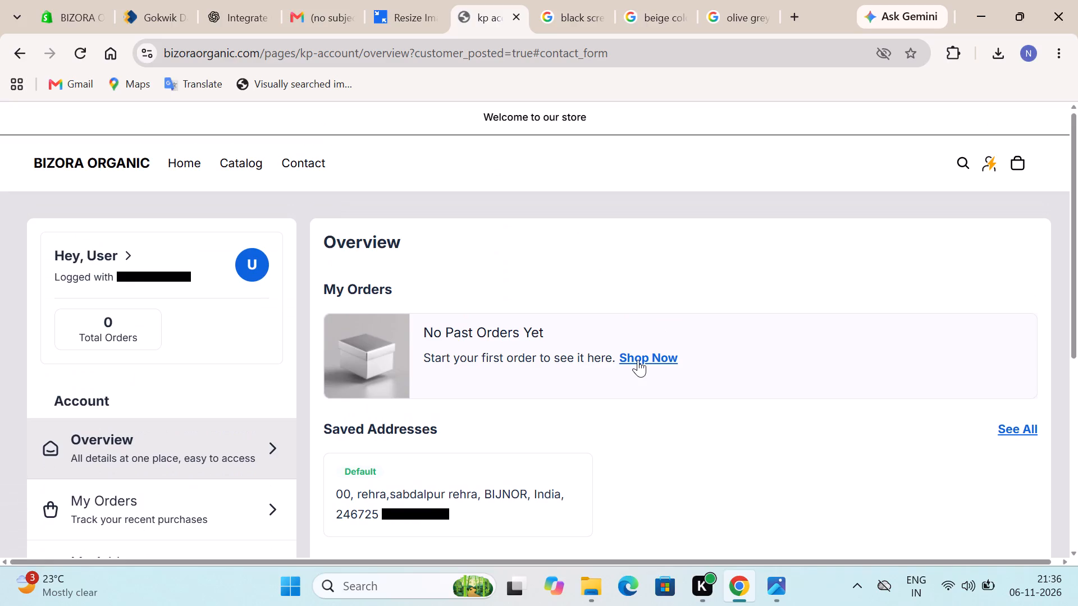
{"action": "left_click", "coordinate": [638, 360]}
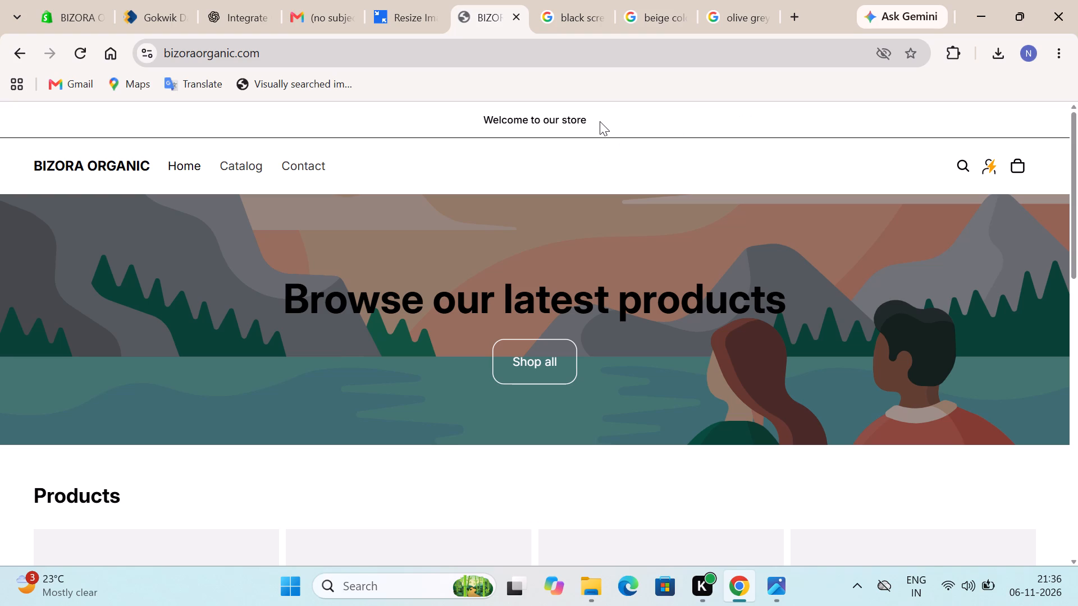
Examine the storefront's Home page, including the announcement text, and its Catalog page.
{"action": "left_click_drag", "start_coordinate": [600, 121], "coordinate": [396, 102]}
{"action": "left_click", "coordinate": [396, 102]}
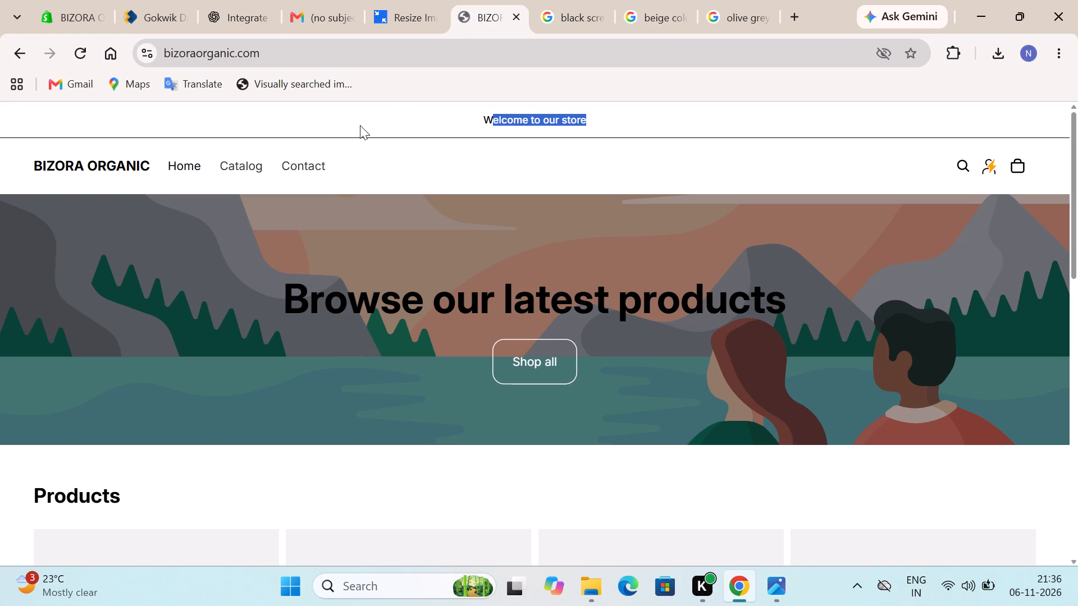
{"action": "left_click", "coordinate": [359, 127]}
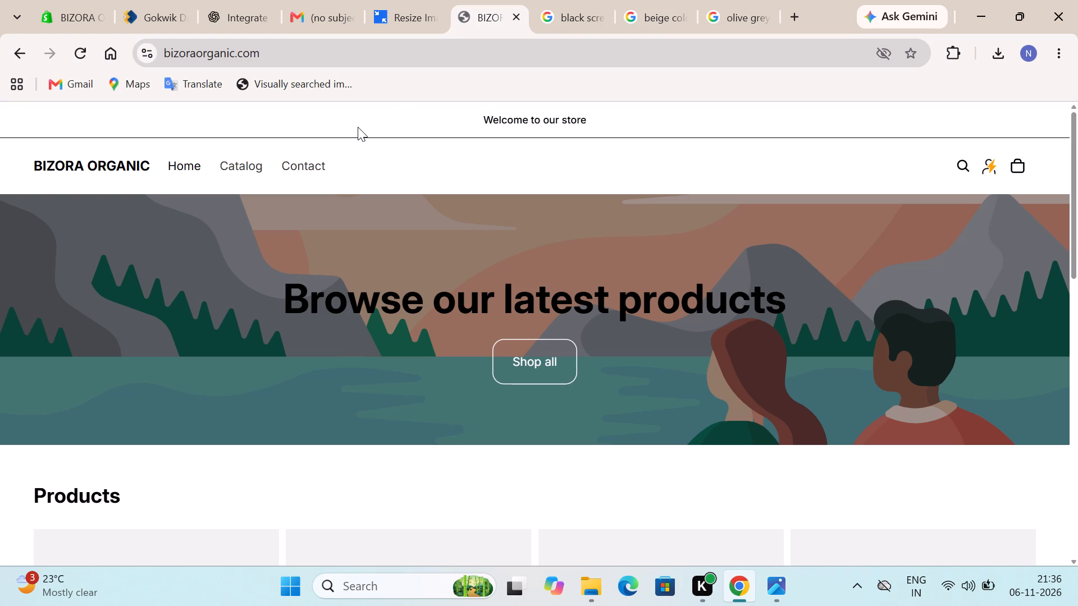
{"action": "left_click", "coordinate": [173, 180]}
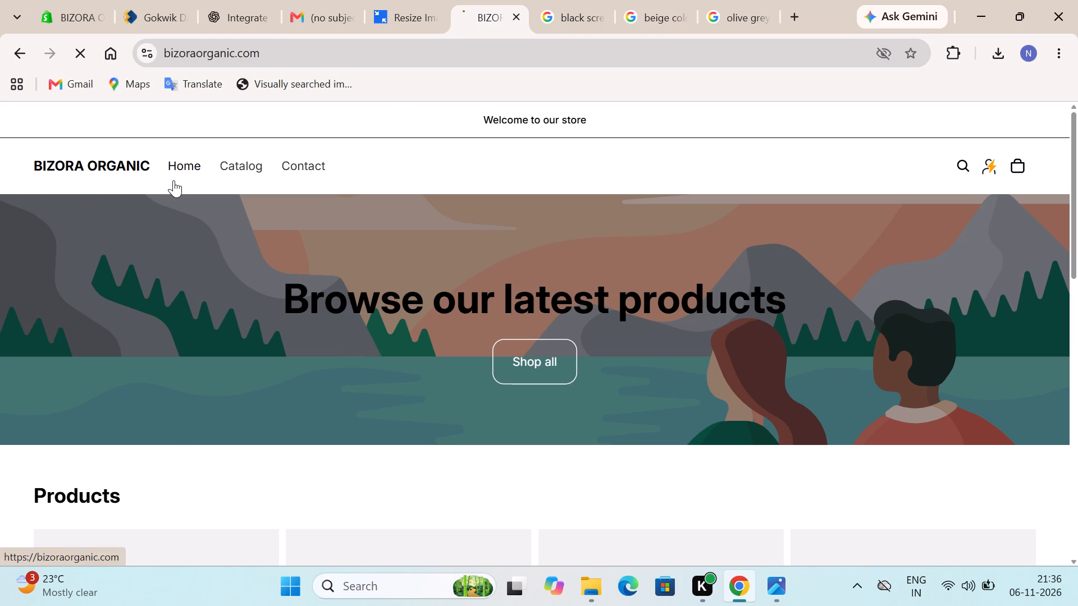
{"action": "scroll", "coordinate": [337, 254], "scroll_direction": "down", "scroll_amount": 3}
{"action": "scroll", "coordinate": [337, 254], "scroll_direction": "up", "scroll_amount": 3}
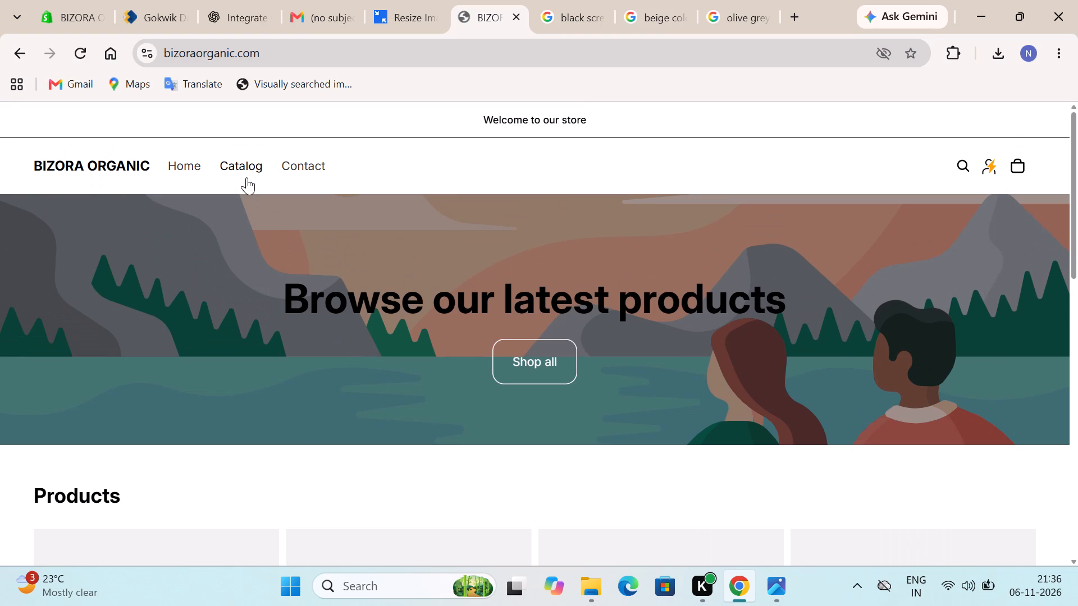
{"action": "left_click", "coordinate": [246, 177]}
{"action": "scroll", "coordinate": [354, 333], "scroll_direction": "down", "scroll_amount": 3}
{"action": "scroll", "coordinate": [354, 333], "scroll_direction": "up", "scroll_amount": 1}
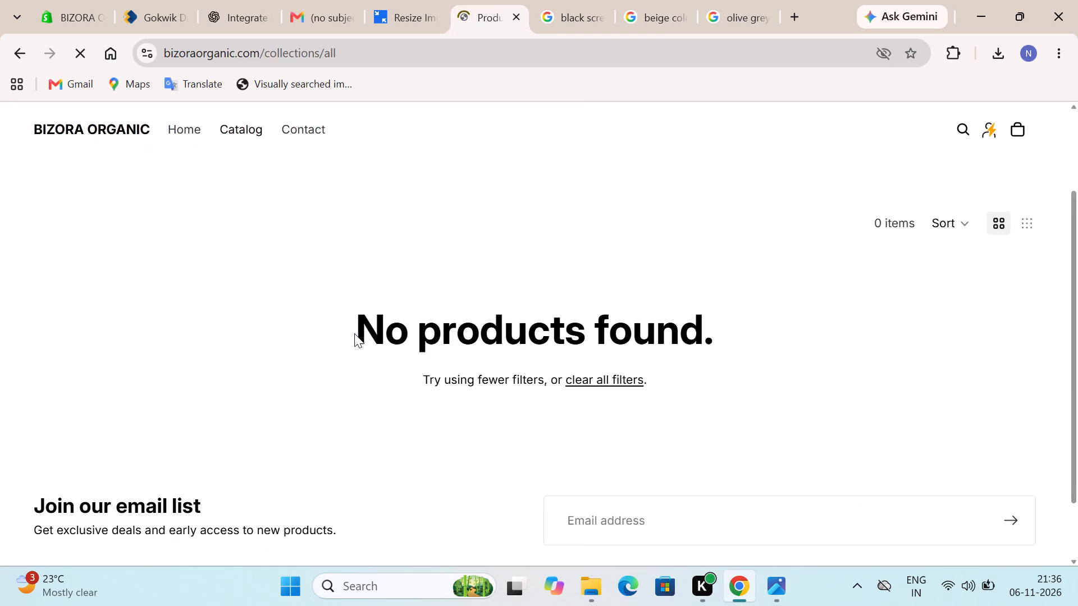
{"action": "scroll", "coordinate": [354, 333], "scroll_direction": "up", "scroll_amount": 4}
Examine the storefront's Contact page from its contact form down to the footer.
{"action": "left_click", "coordinate": [312, 171]}
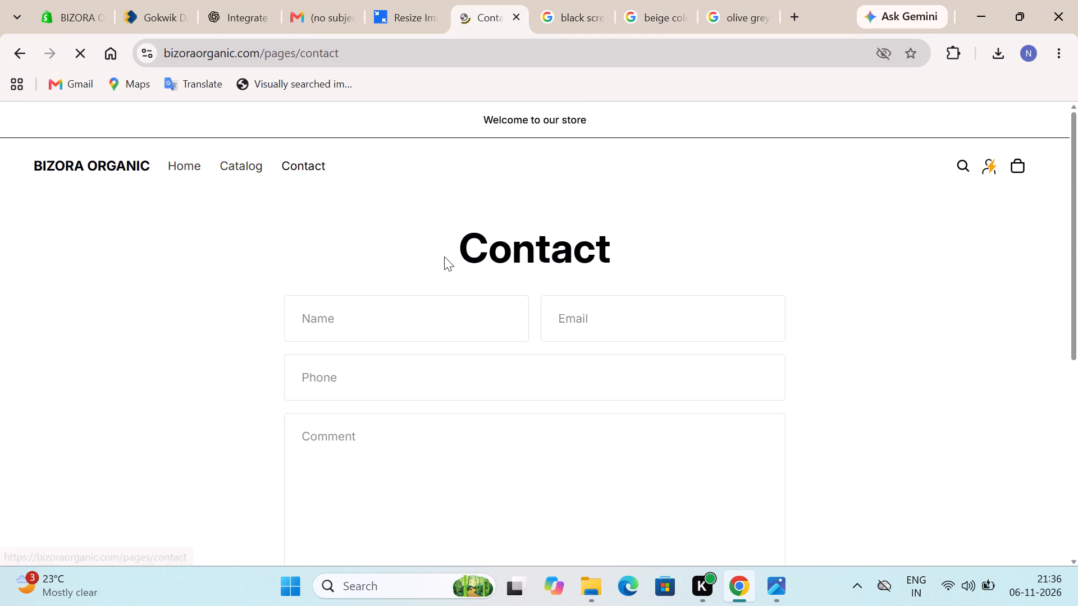
{"action": "scroll", "coordinate": [444, 256], "scroll_direction": "down", "scroll_amount": 2}
{"action": "scroll", "coordinate": [444, 256], "scroll_direction": "up", "scroll_amount": 1}
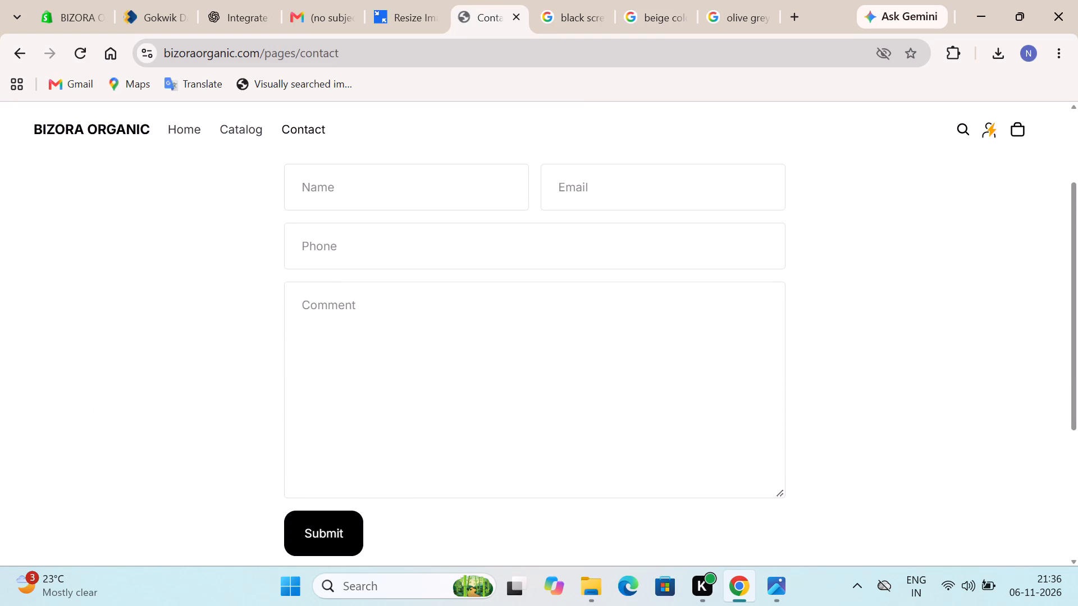
{"action": "scroll", "coordinate": [476, 358], "scroll_direction": "up", "scroll_amount": 1}
{"action": "scroll", "coordinate": [504, 425], "scroll_direction": "up", "scroll_amount": 2}
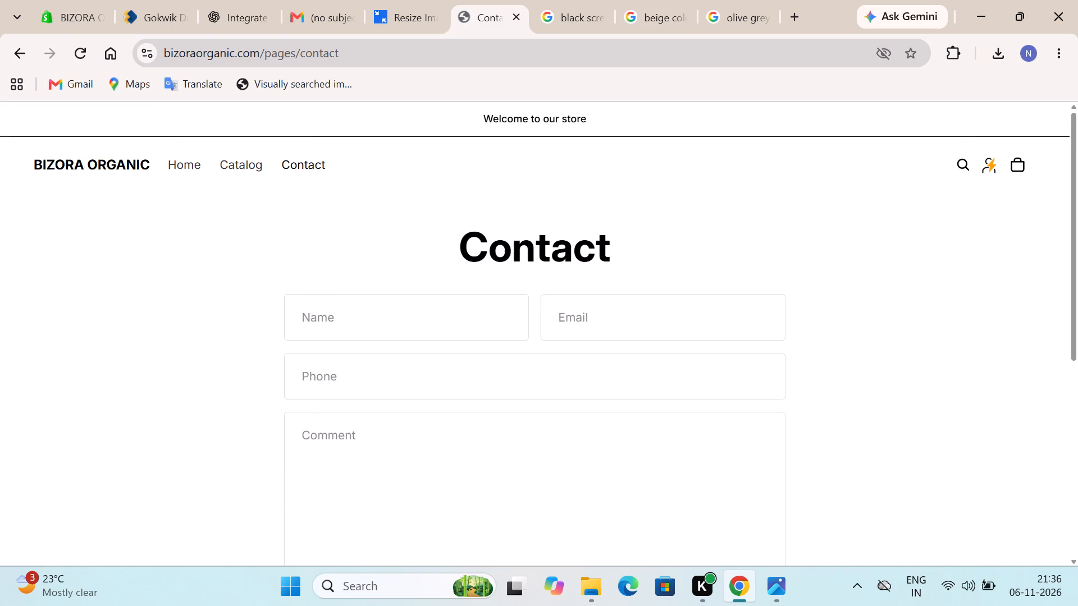
{"action": "scroll", "coordinate": [504, 425], "scroll_direction": "up", "scroll_amount": 1}
{"action": "scroll", "coordinate": [504, 425], "scroll_direction": "down", "scroll_amount": 3}
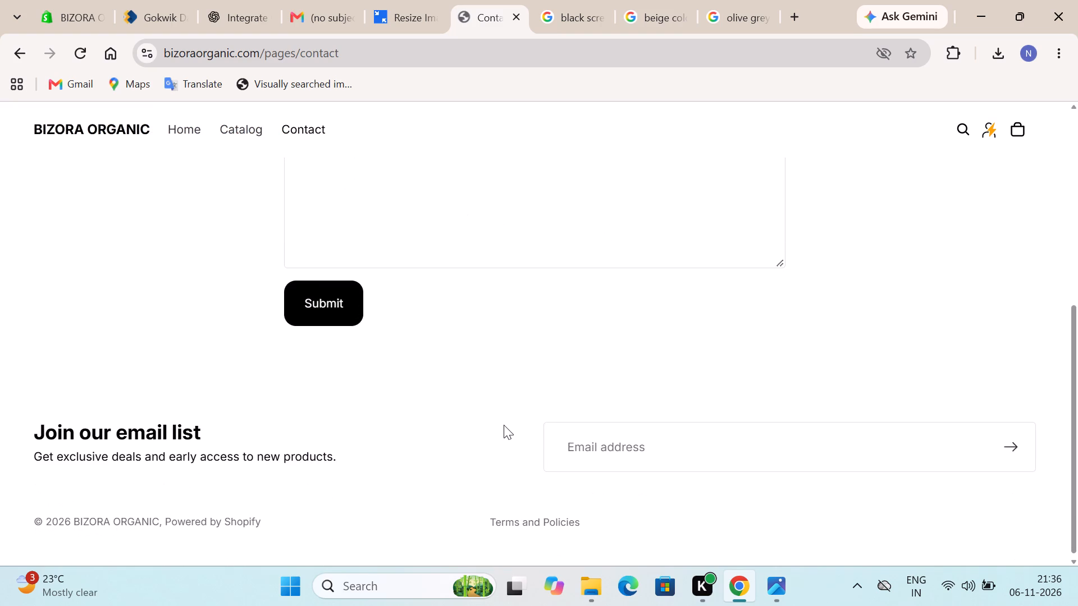
{"action": "scroll", "coordinate": [504, 425], "scroll_direction": "down", "scroll_amount": 3}
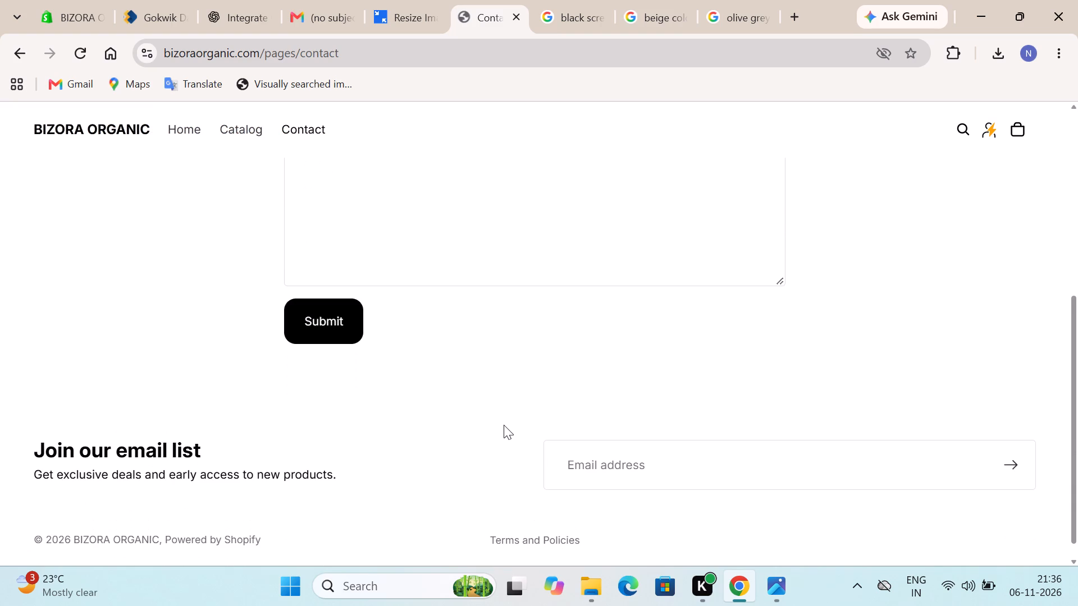
{"action": "scroll", "coordinate": [504, 425], "scroll_direction": "down", "scroll_amount": 1}
{"action": "scroll", "coordinate": [504, 425], "scroll_direction": "up", "scroll_amount": 4}
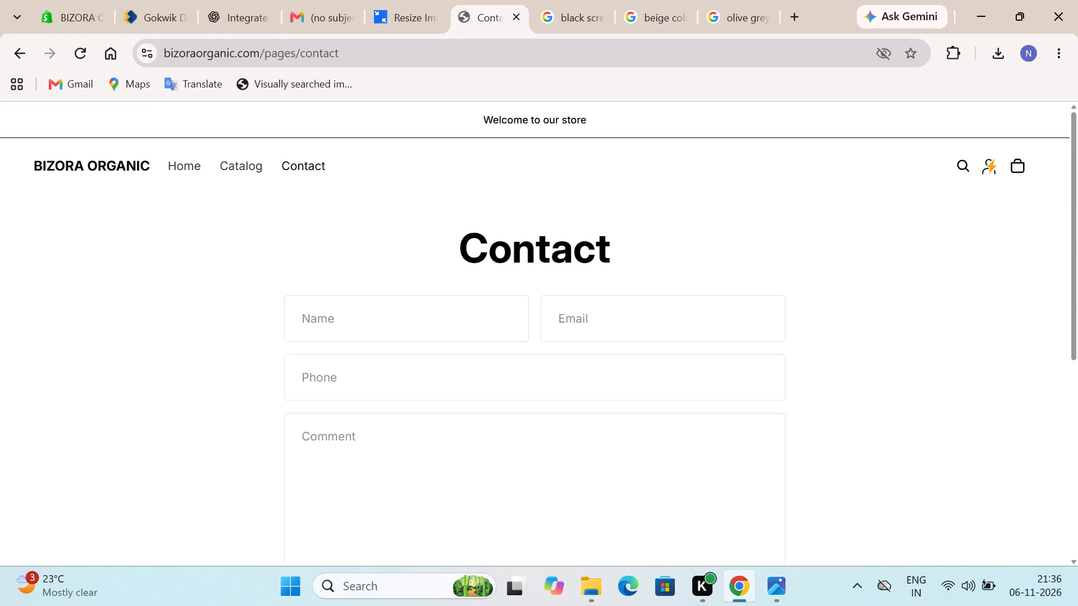
{"action": "scroll", "coordinate": [504, 425], "scroll_direction": "down", "scroll_amount": 4}
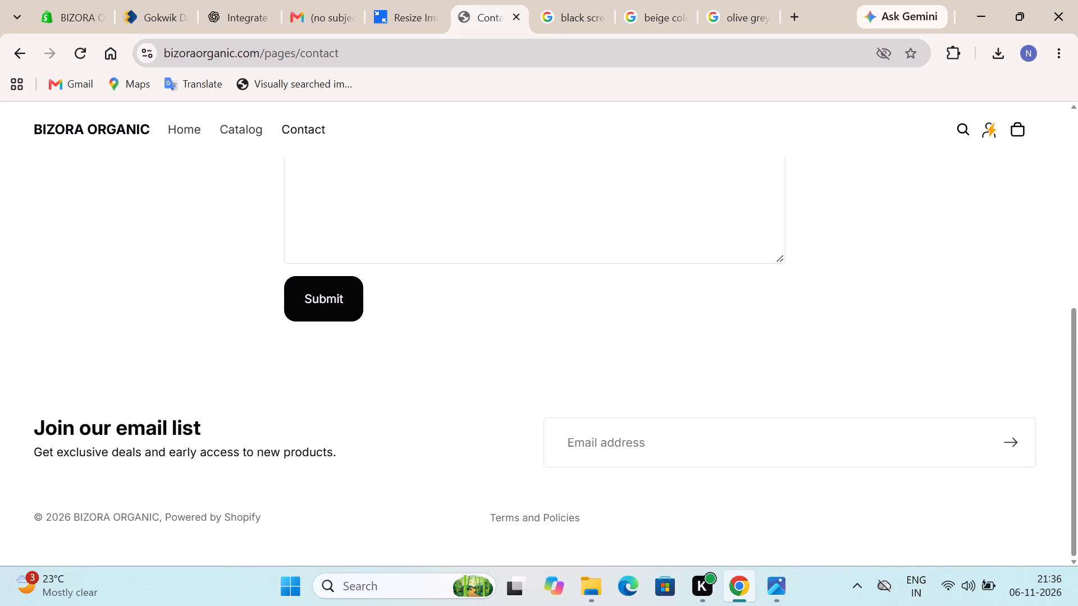
{"action": "scroll", "coordinate": [285, 261], "scroll_direction": "up", "scroll_amount": 2}
{"action": "scroll", "coordinate": [394, 240], "scroll_direction": "up", "scroll_amount": 2}
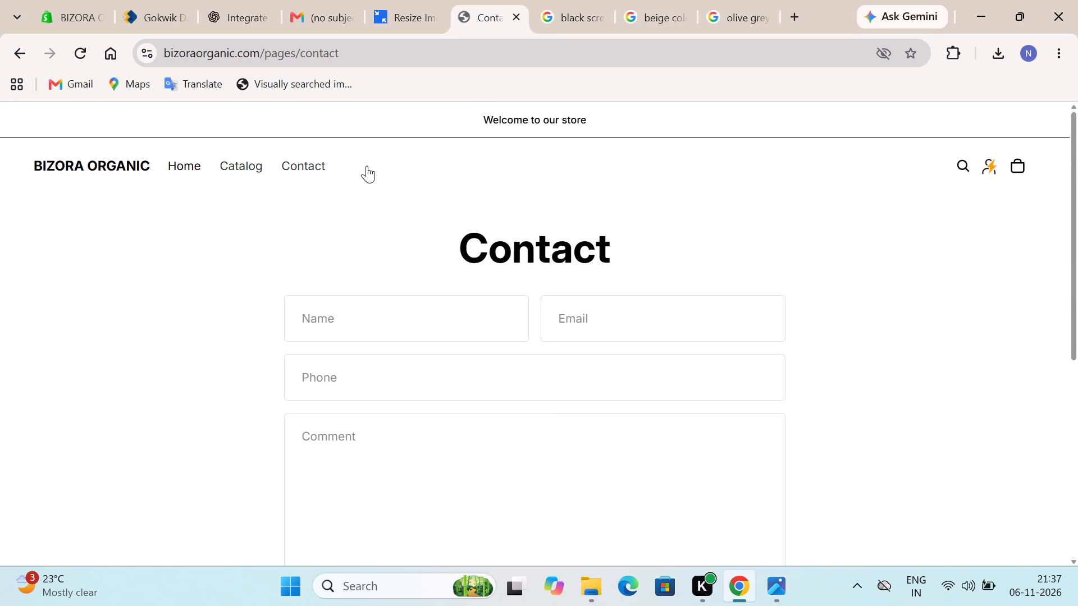
Return to the storefront home page and check its product search popup, account options and announcement text.
{"action": "left_click", "coordinate": [75, 166]}
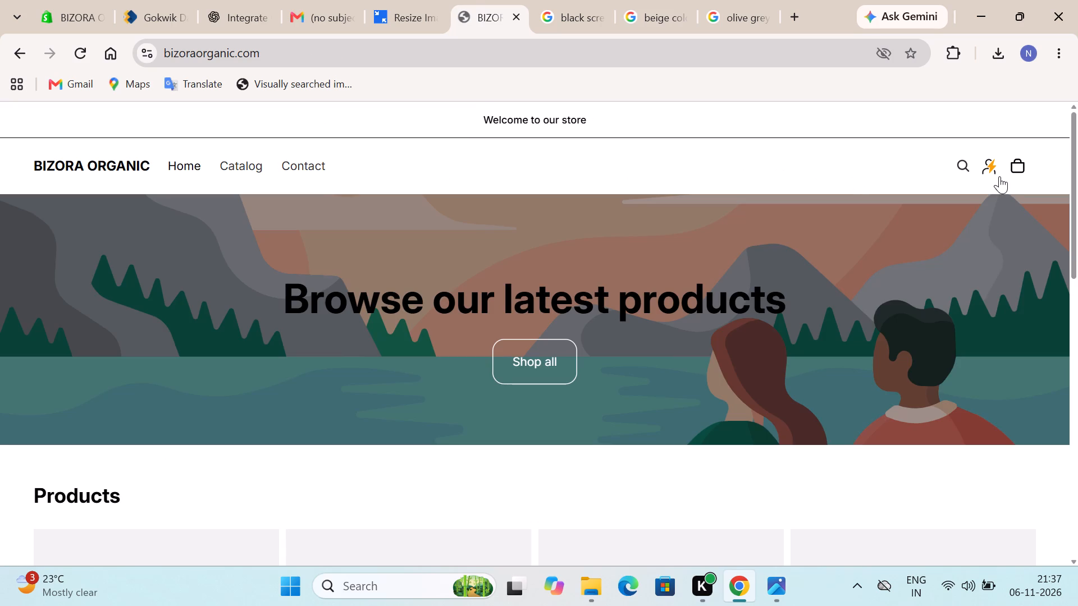
{"action": "left_click", "coordinate": [966, 164]}
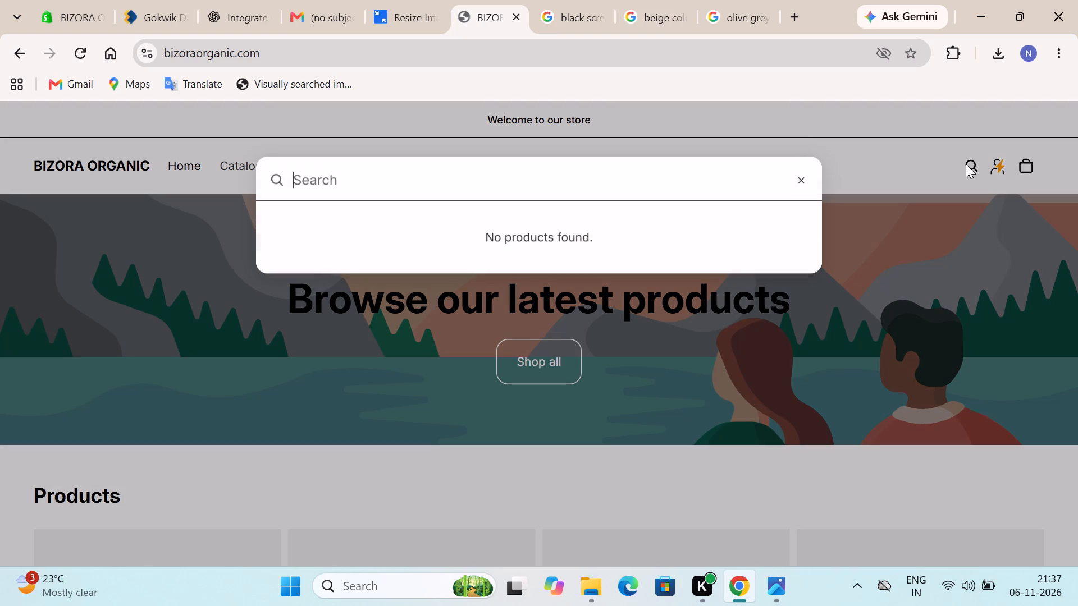
{"action": "left_click", "coordinate": [811, 175]}
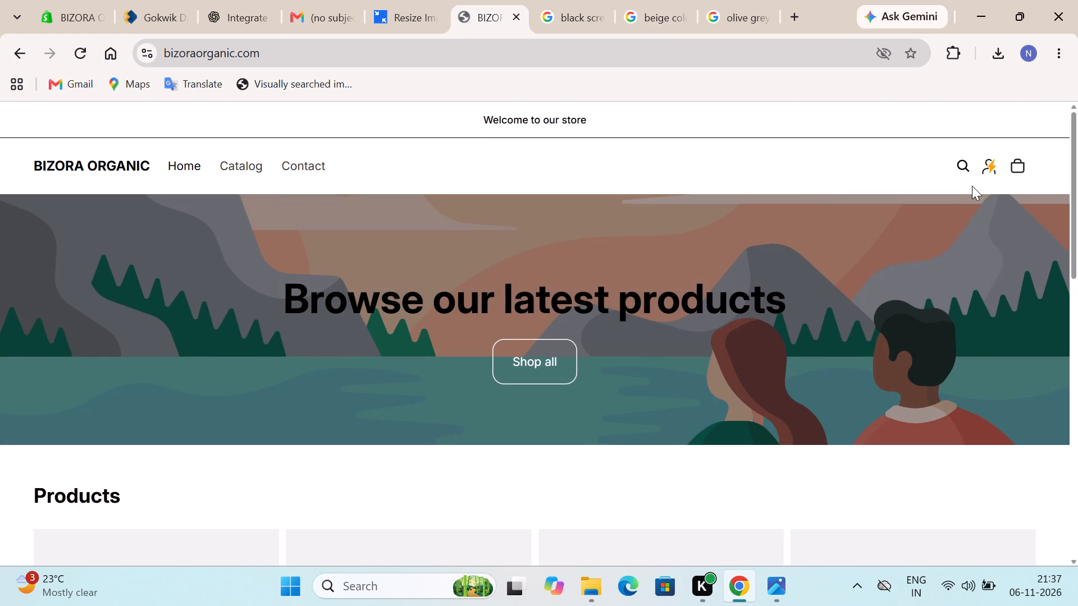
{"action": "left_click", "coordinate": [991, 176]}
{"action": "left_click", "coordinate": [981, 172]}
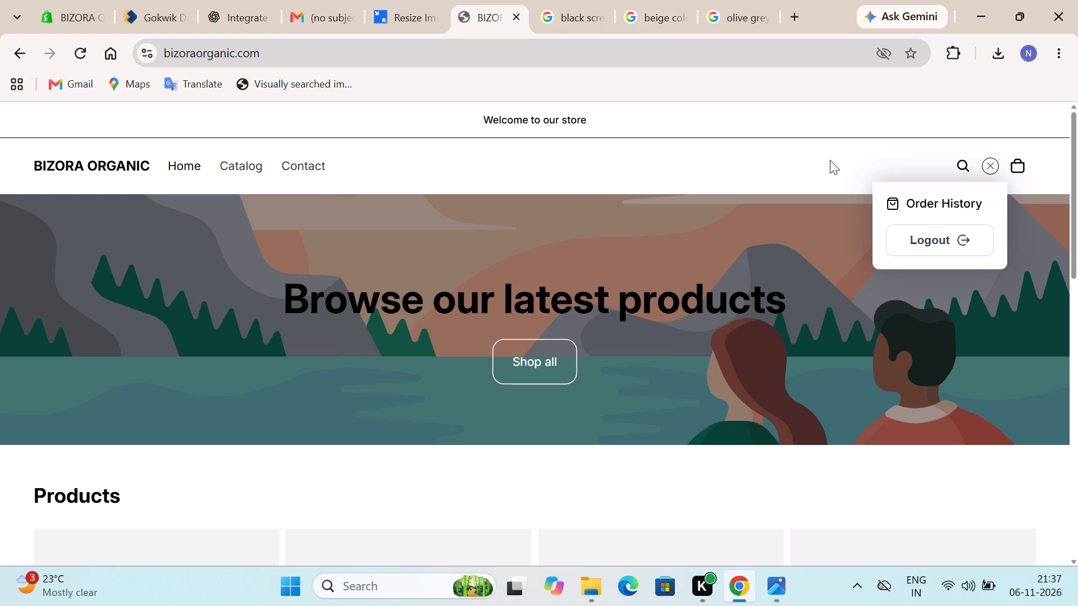
{"action": "left_click_drag", "start_coordinate": [590, 109], "coordinate": [426, 106]}
{"action": "left_click", "coordinate": [426, 106]}
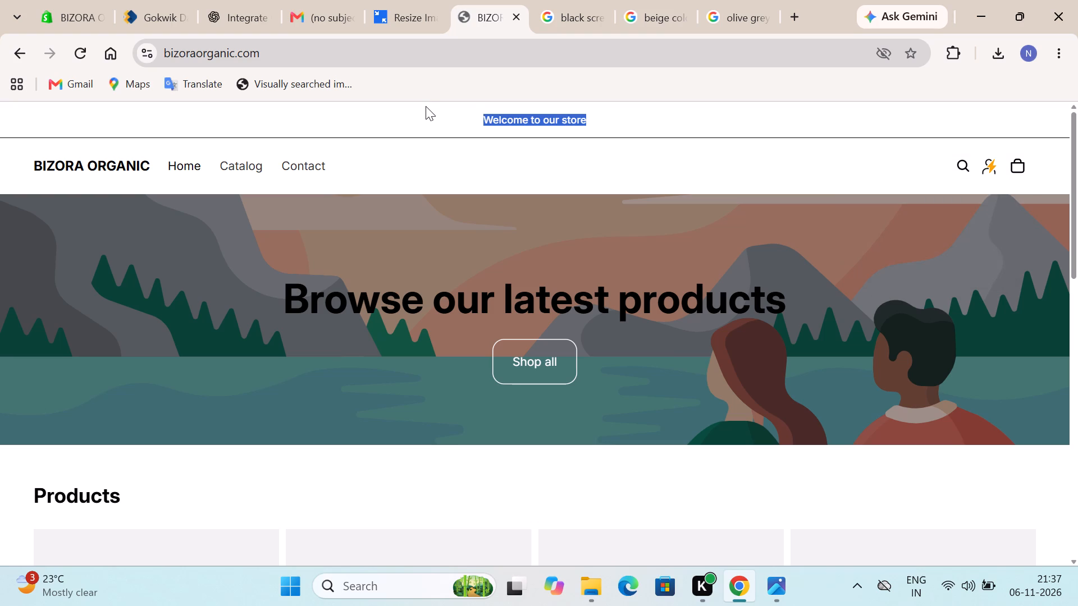
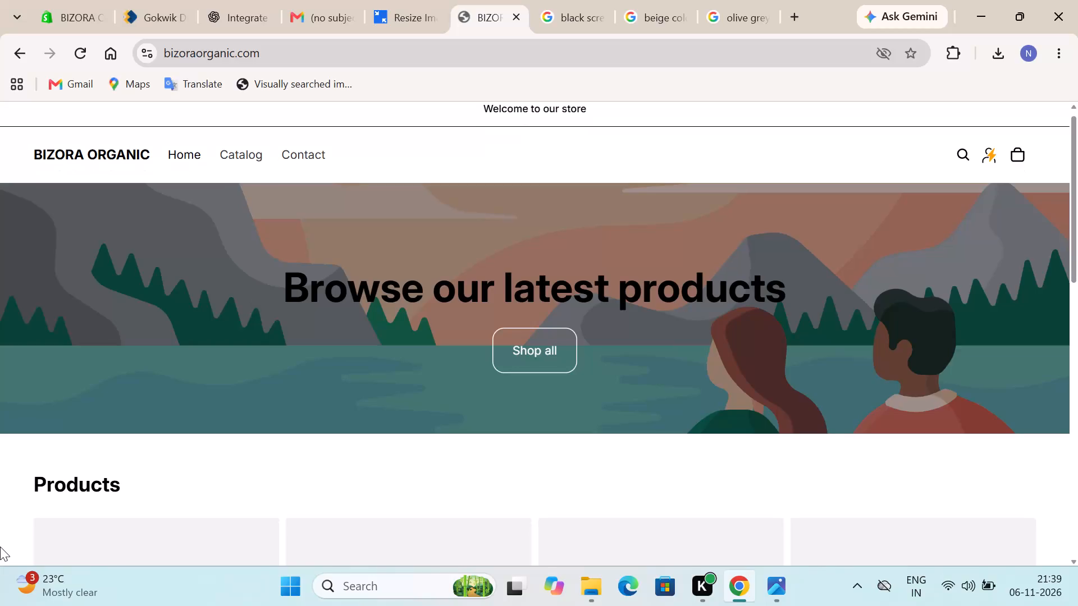
Examine the home page's Products section and the collection behind its Shop all link, return home, and dismiss the device-linking notification.
{"action": "scroll", "coordinate": [0, 547], "scroll_direction": "down", "scroll_amount": 1}
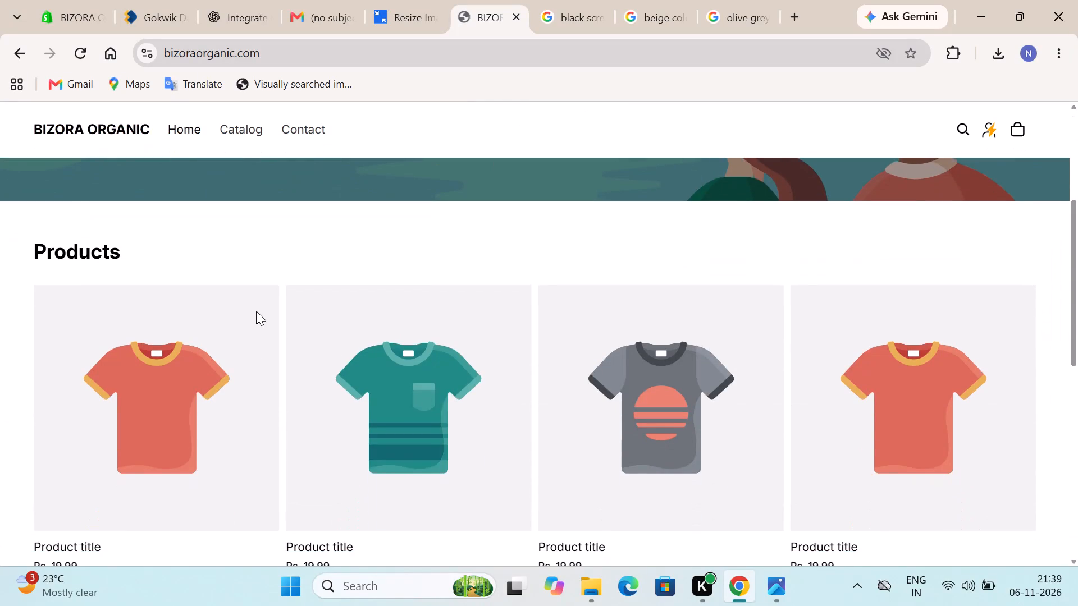
{"action": "scroll", "coordinate": [256, 311], "scroll_direction": "down", "scroll_amount": 4}
{"action": "scroll", "coordinate": [256, 311], "scroll_direction": "up", "scroll_amount": 7}
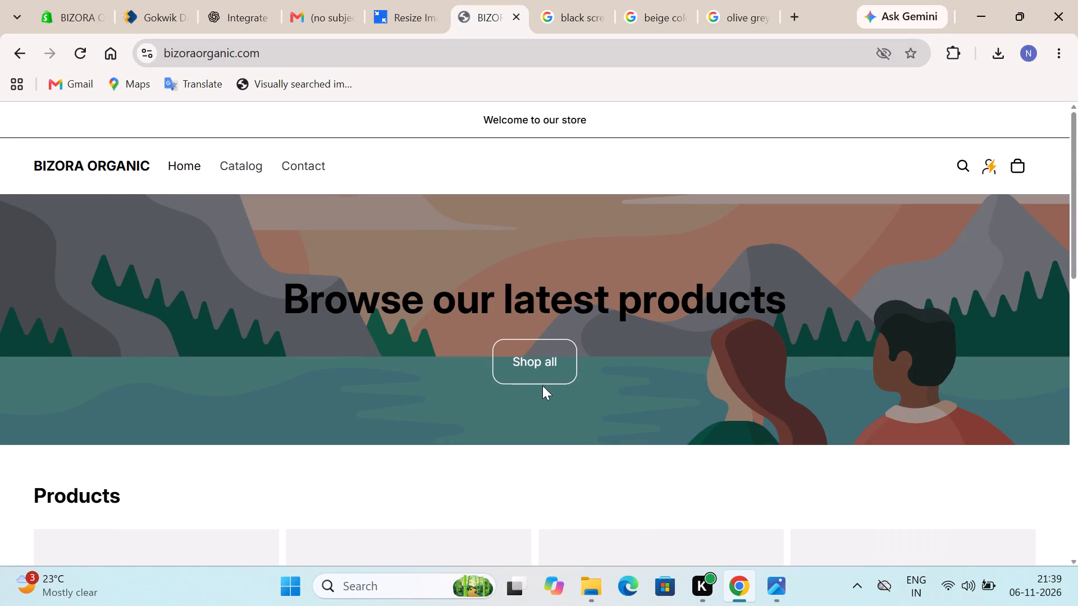
{"action": "left_click", "coordinate": [530, 366]}
{"action": "scroll", "coordinate": [530, 366], "scroll_direction": "down", "scroll_amount": 1}
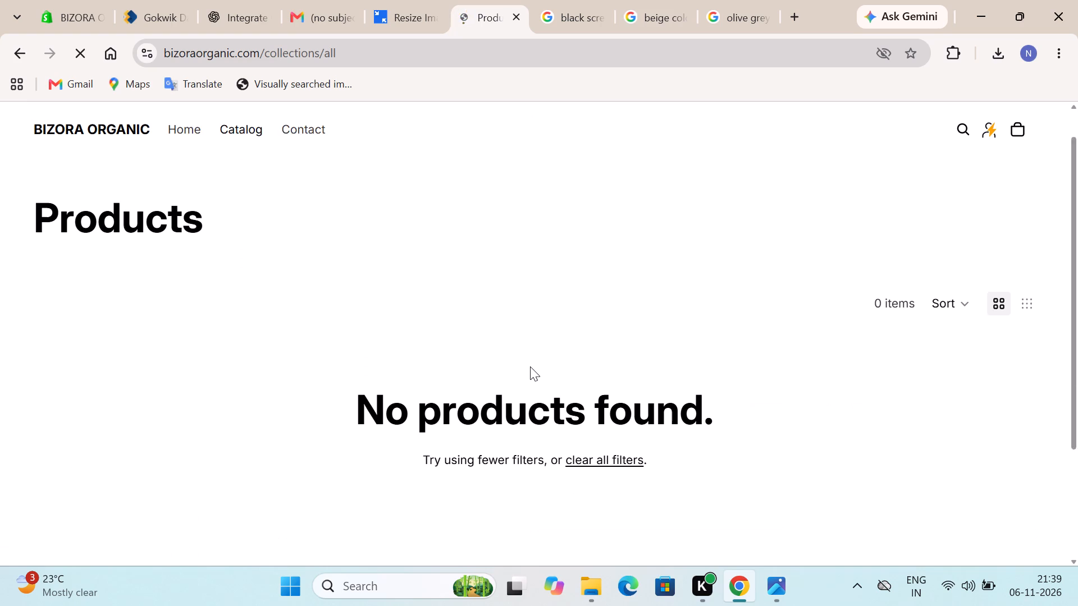
{"action": "scroll", "coordinate": [530, 366], "scroll_direction": "down", "scroll_amount": 1}
{"action": "scroll", "coordinate": [530, 366], "scroll_direction": "up", "scroll_amount": 2}
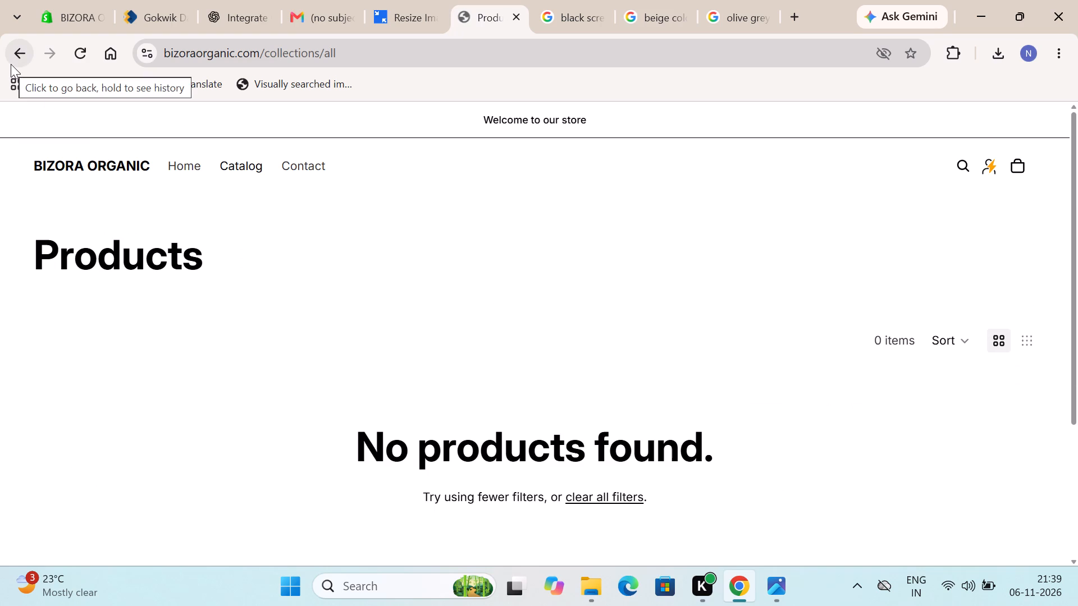
{"action": "left_click", "coordinate": [10, 61]}
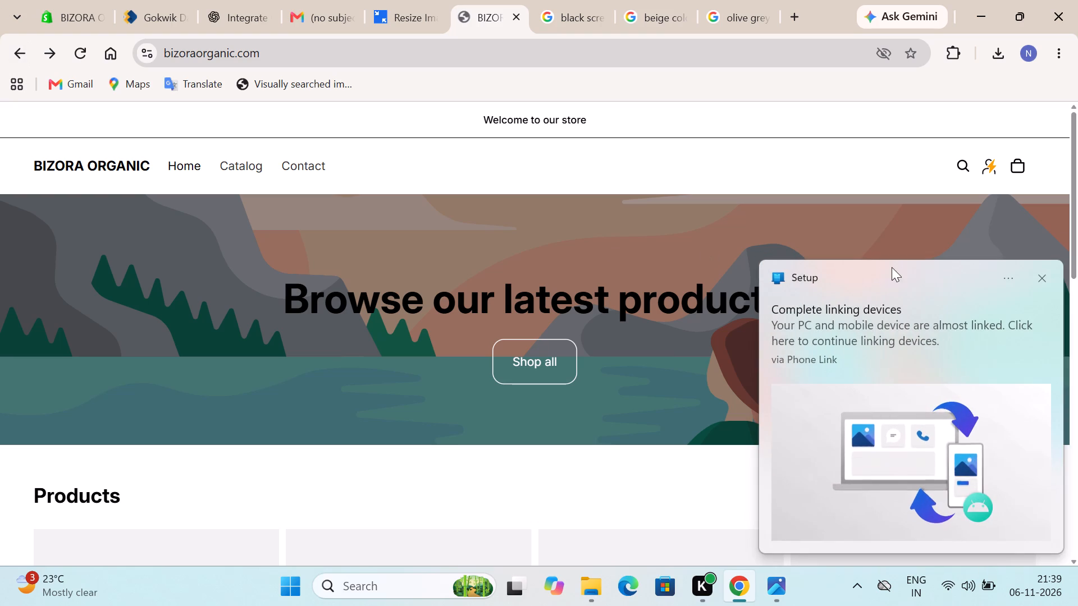
{"action": "left_click", "coordinate": [1029, 286]}
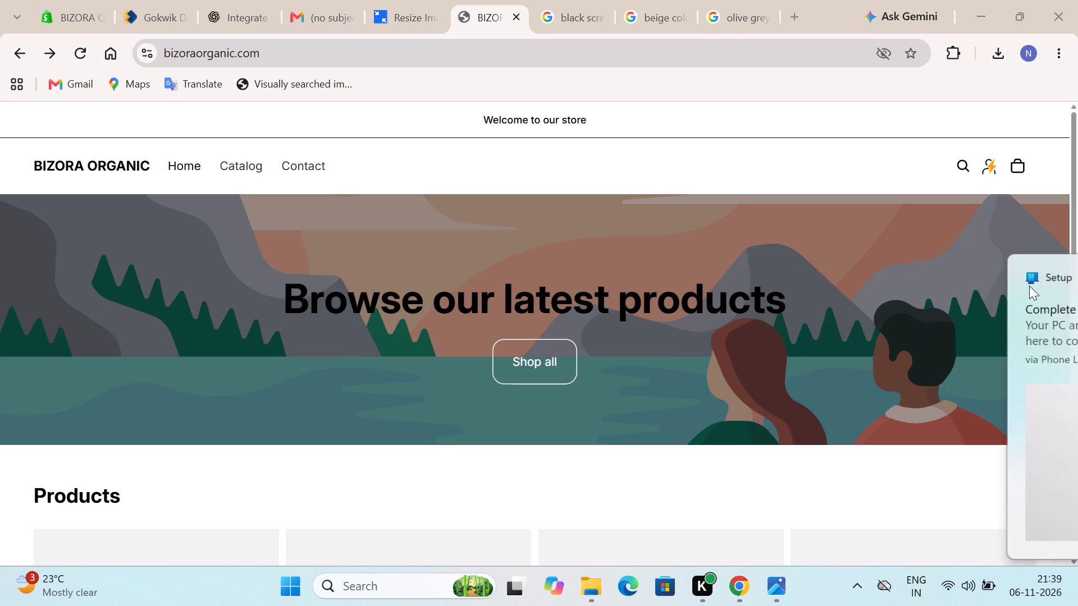
In the Shopify admin's Online Store themes page, change the store's visibility to Private.
{"action": "left_click", "coordinate": [89, 0]}
{"action": "left_click", "coordinate": [935, 139]}
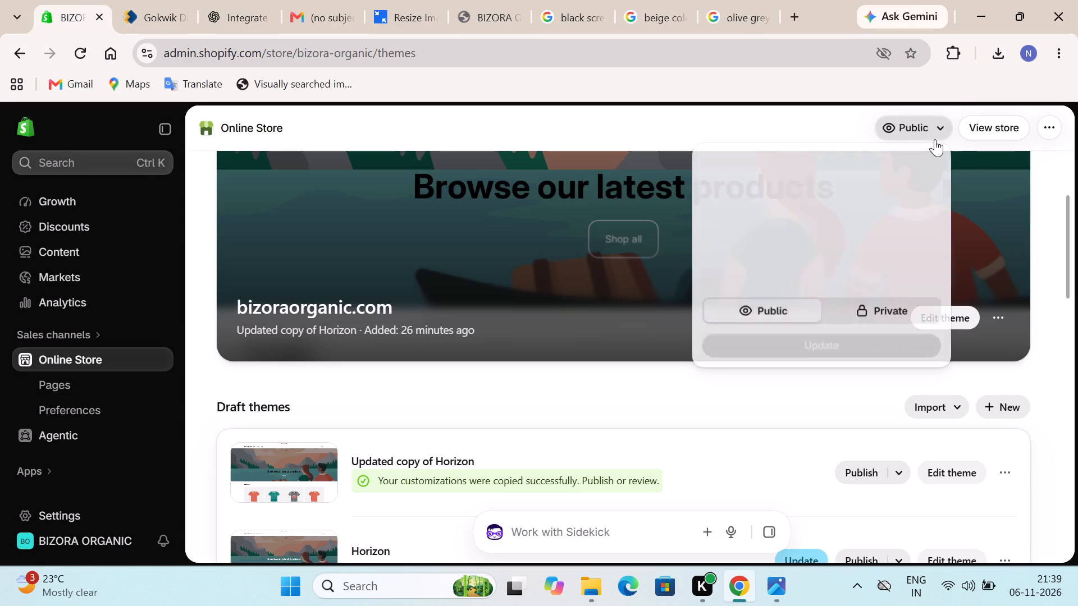
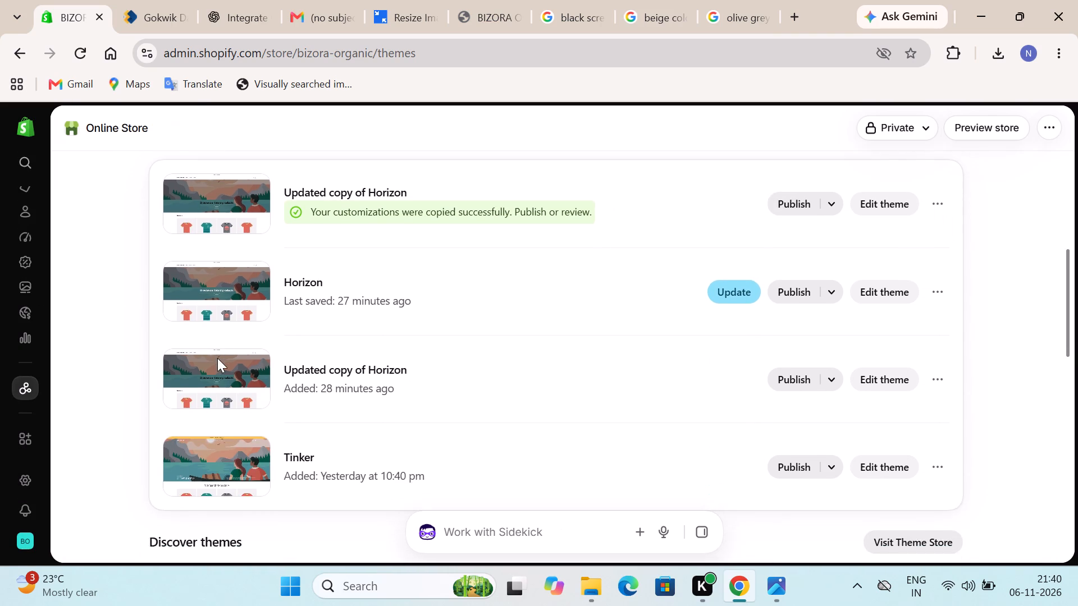
Go to the store's Customers, check a signed-in customer's profile, and return to the customer list.
{"action": "scroll", "coordinate": [217, 358], "scroll_direction": "up", "scroll_amount": 1}
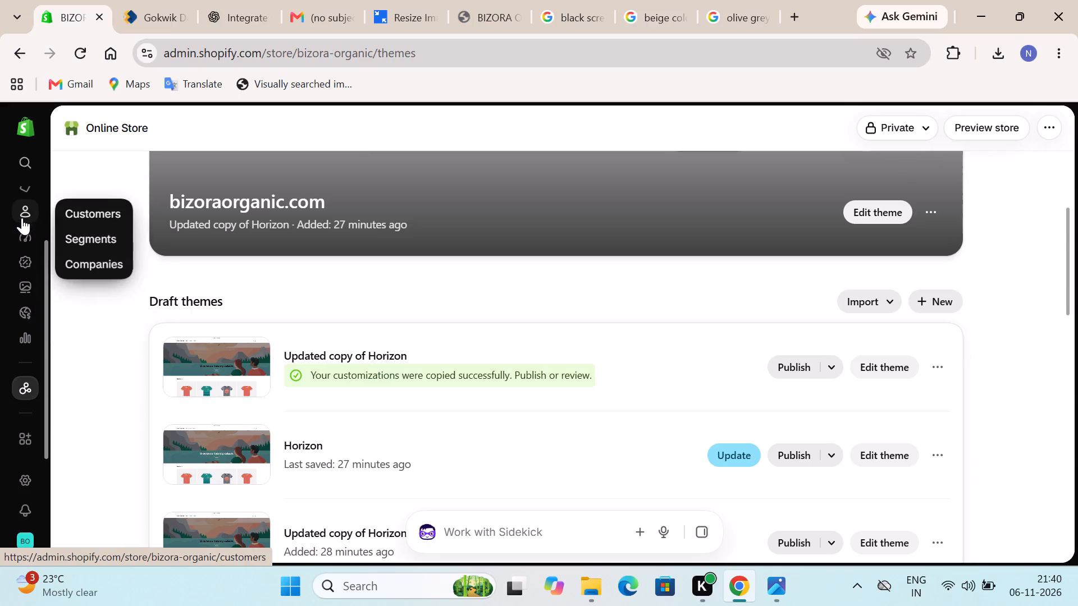
{"action": "left_click", "coordinate": [72, 215]}
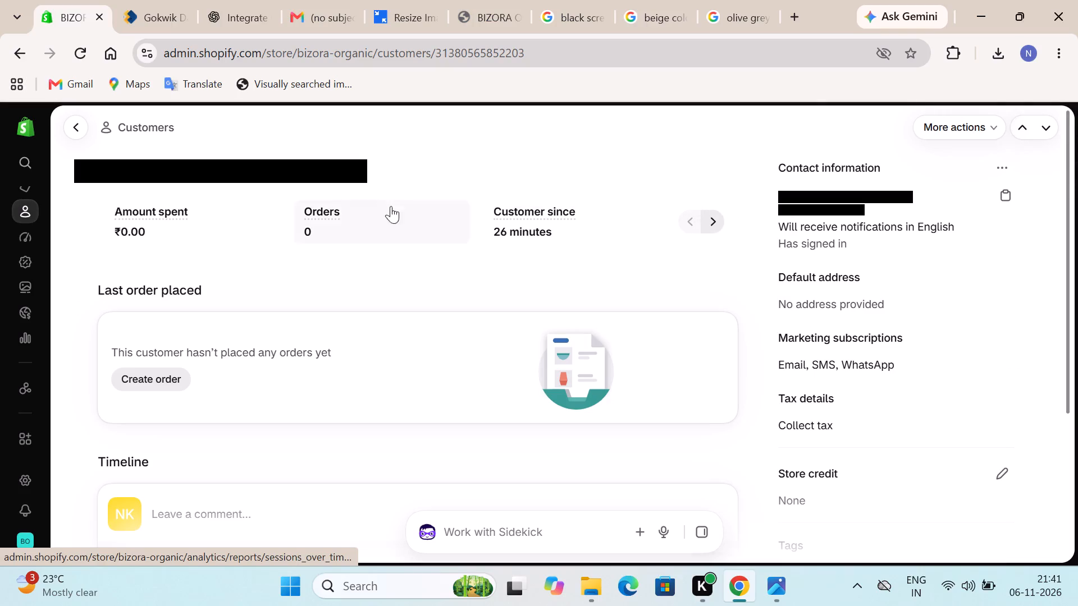
{"action": "left_click", "coordinate": [86, 128]}
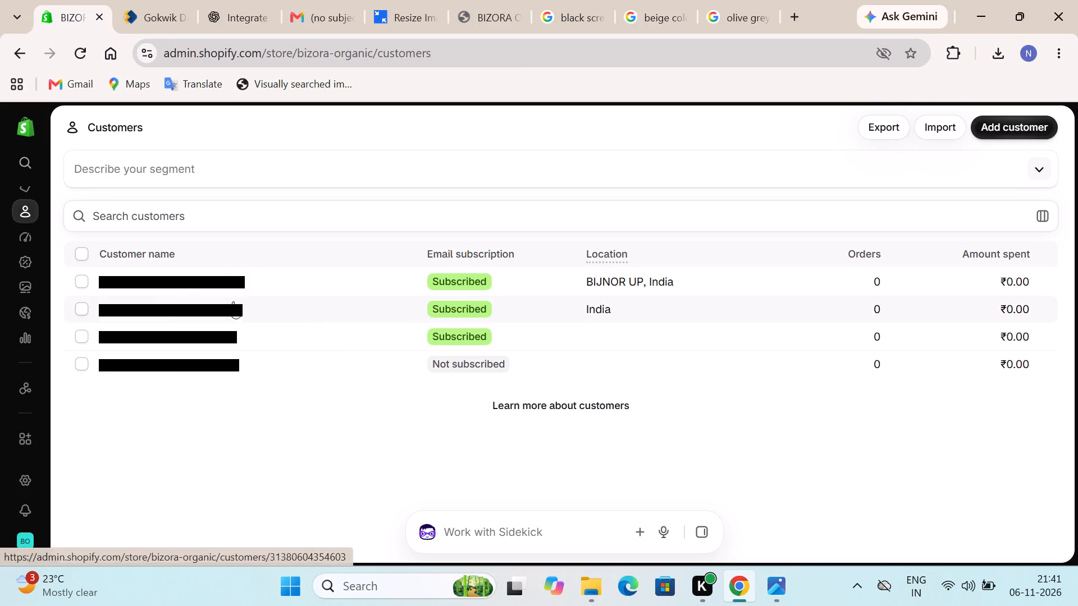
Examine the profile of the customer whose location is only India, including the timeline, contact details, subscriptions, tags and contact information options.
{"action": "left_click", "coordinate": [304, 297]}
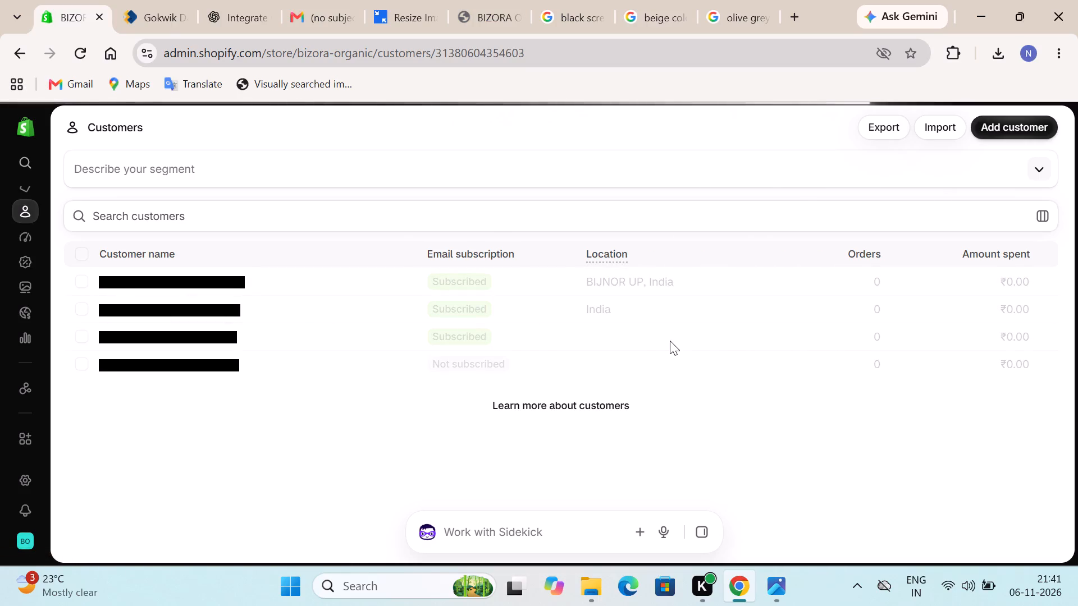
{"action": "scroll", "coordinate": [670, 341], "scroll_direction": "down", "scroll_amount": 3}
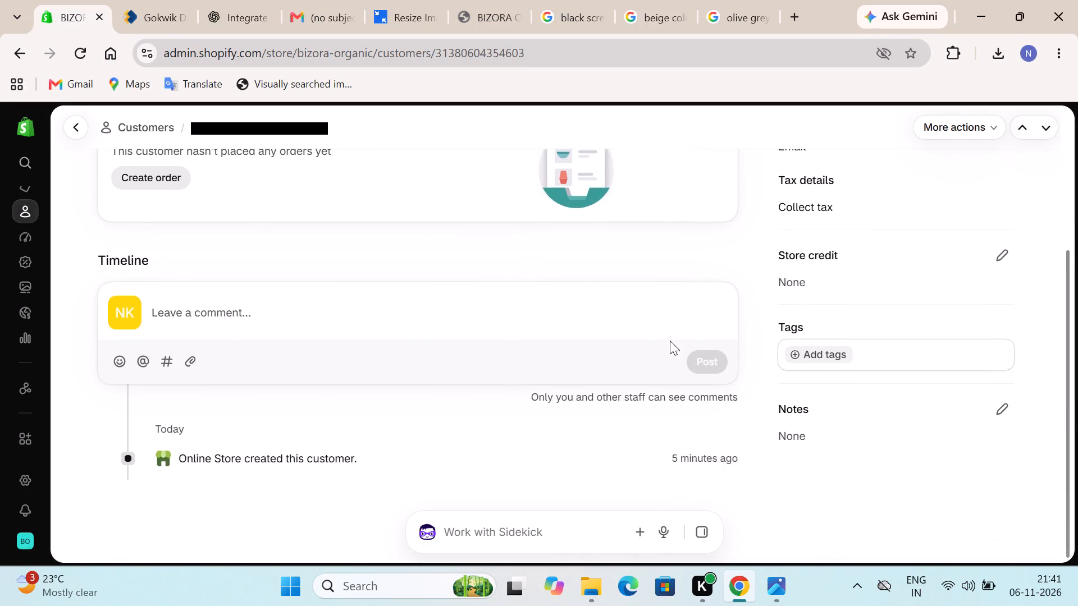
{"action": "scroll", "coordinate": [485, 332], "scroll_direction": "up", "scroll_amount": 2}
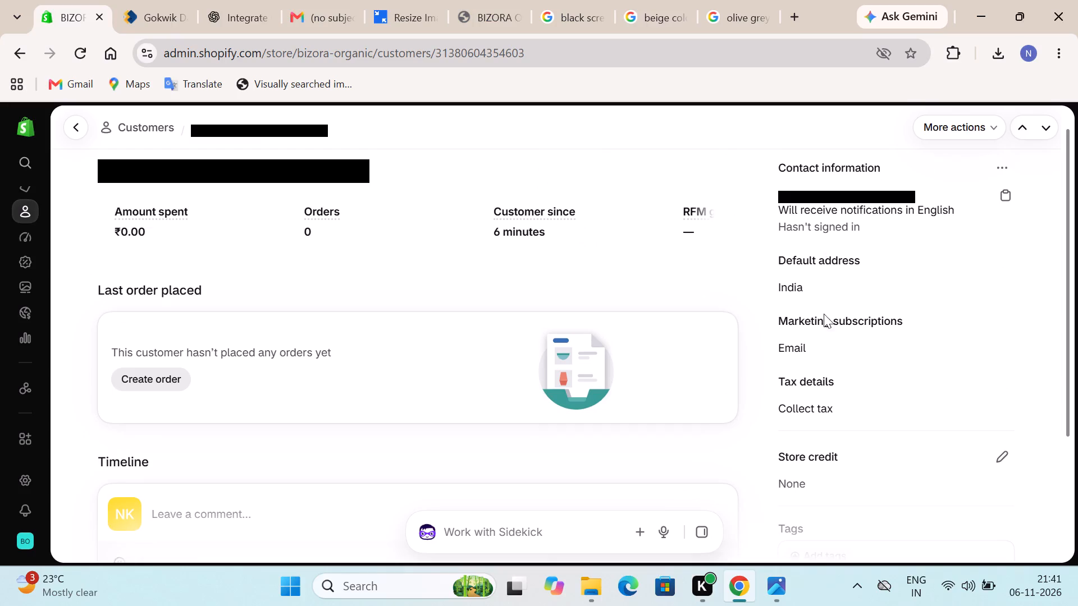
{"action": "scroll", "coordinate": [419, 265], "scroll_direction": "down", "scroll_amount": 1}
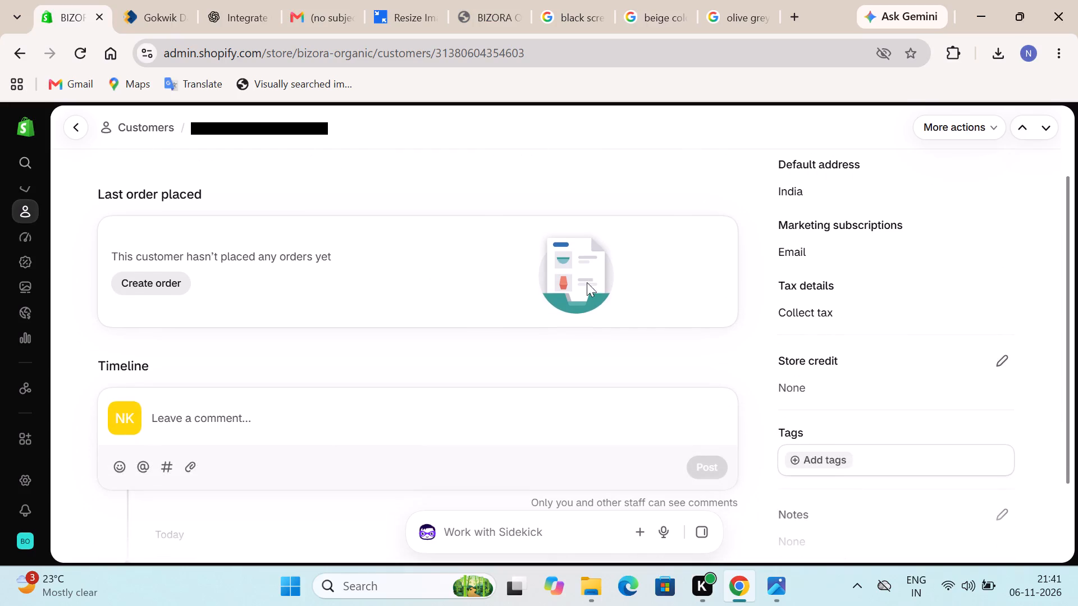
{"action": "scroll", "coordinate": [846, 385], "scroll_direction": "down", "scroll_amount": 1}
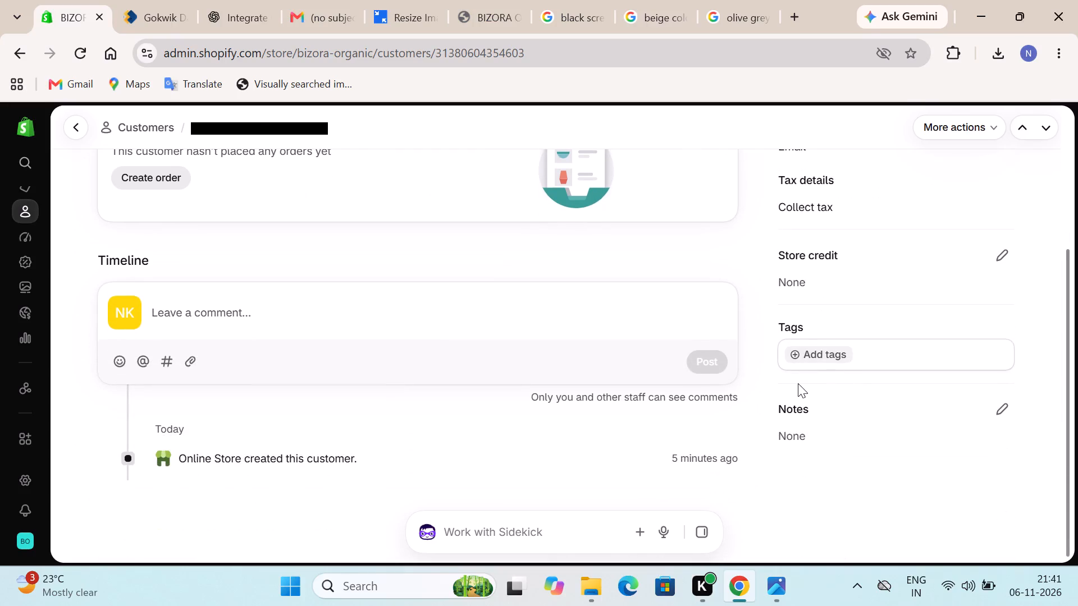
{"action": "scroll", "coordinate": [863, 339], "scroll_direction": "up", "scroll_amount": 1}
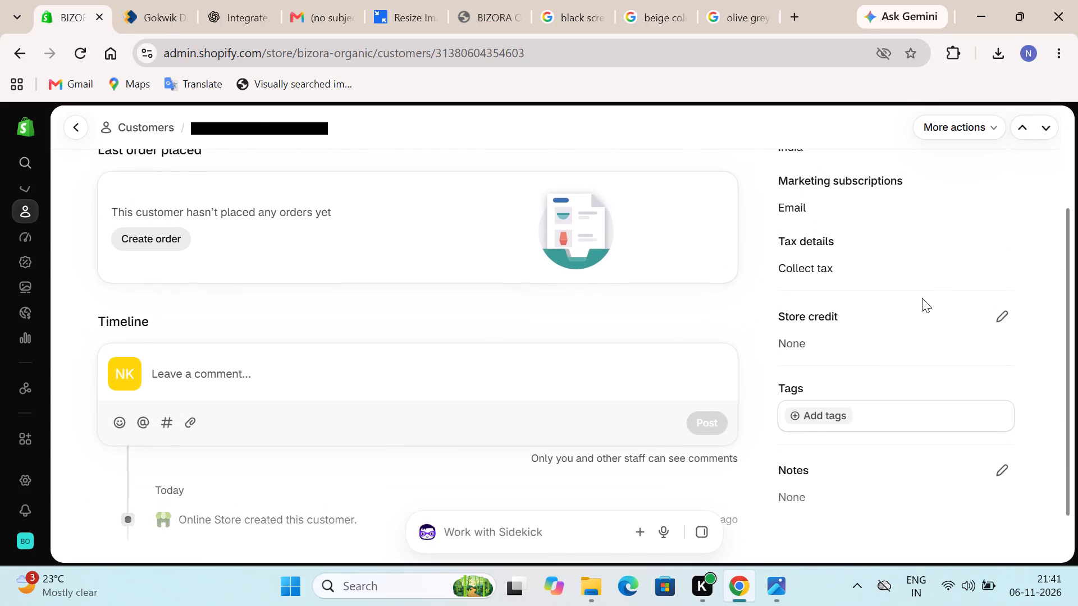
{"action": "scroll", "coordinate": [922, 298], "scroll_direction": "up", "scroll_amount": 2}
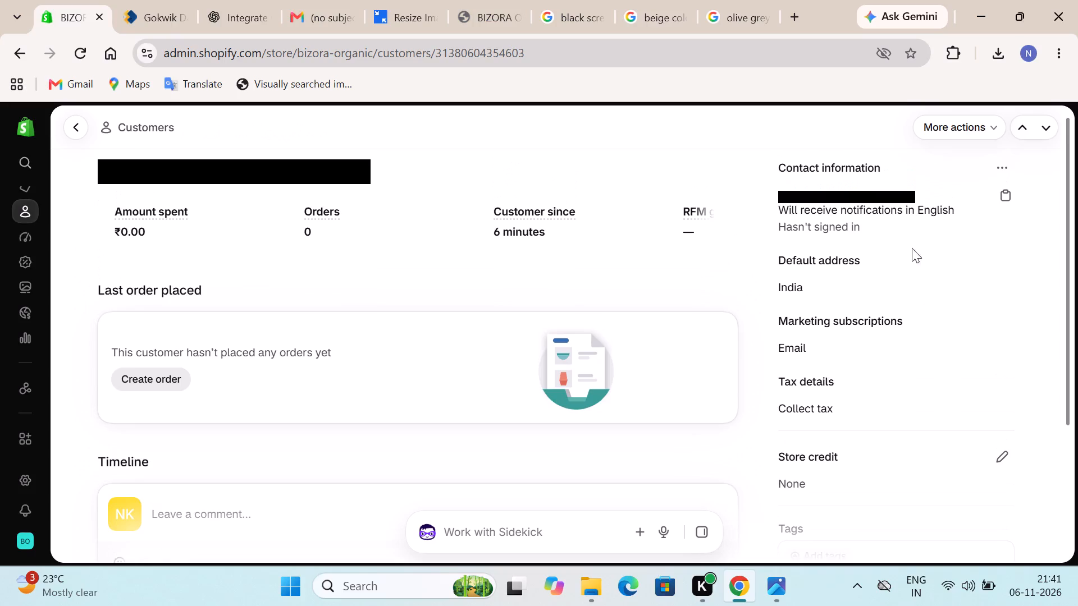
{"action": "left_click", "coordinate": [1006, 171]}
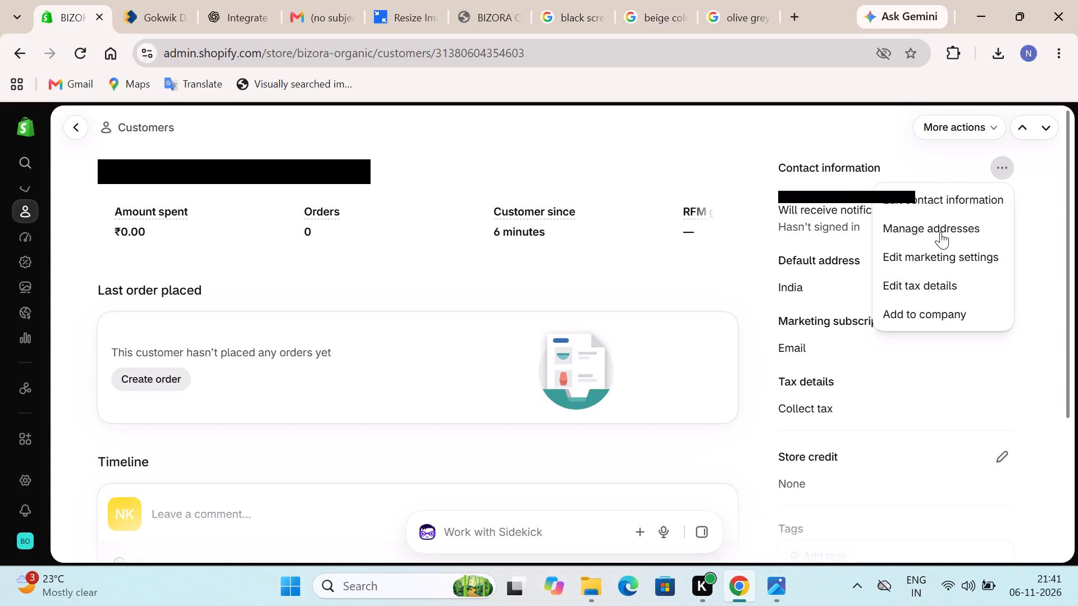
{"action": "left_click", "coordinate": [686, 146]}
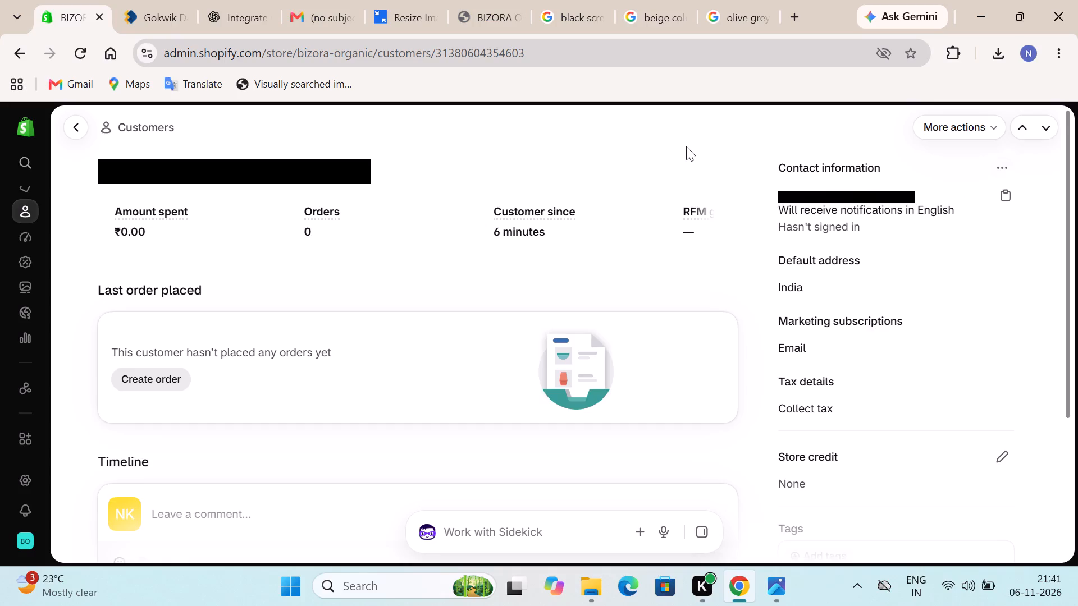
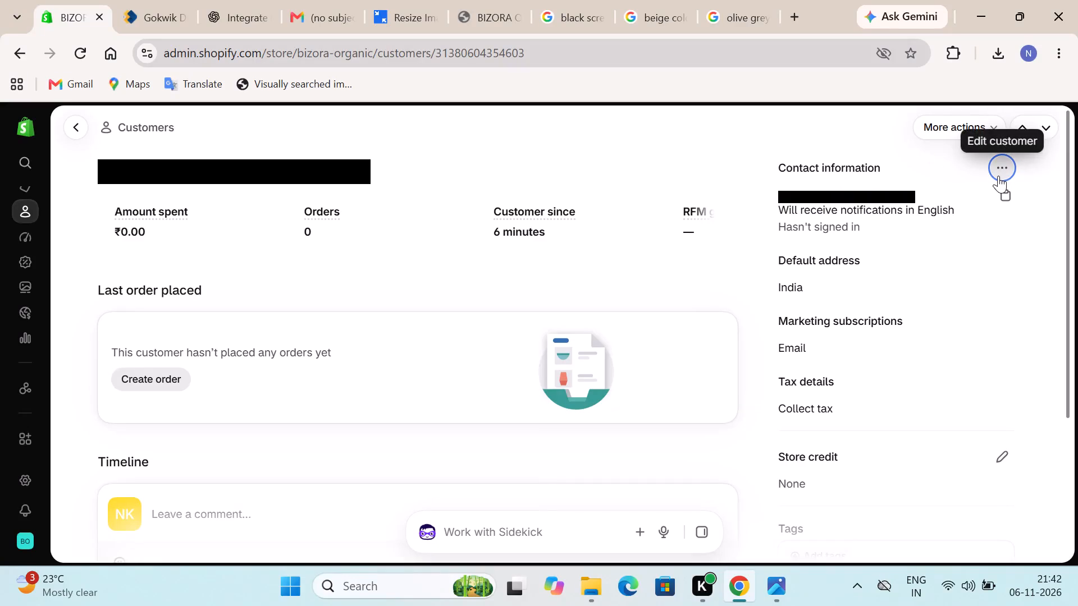
Inspect the customer's default India address in the shipping address form, and close it without editing.
{"action": "left_click", "coordinate": [998, 176]}
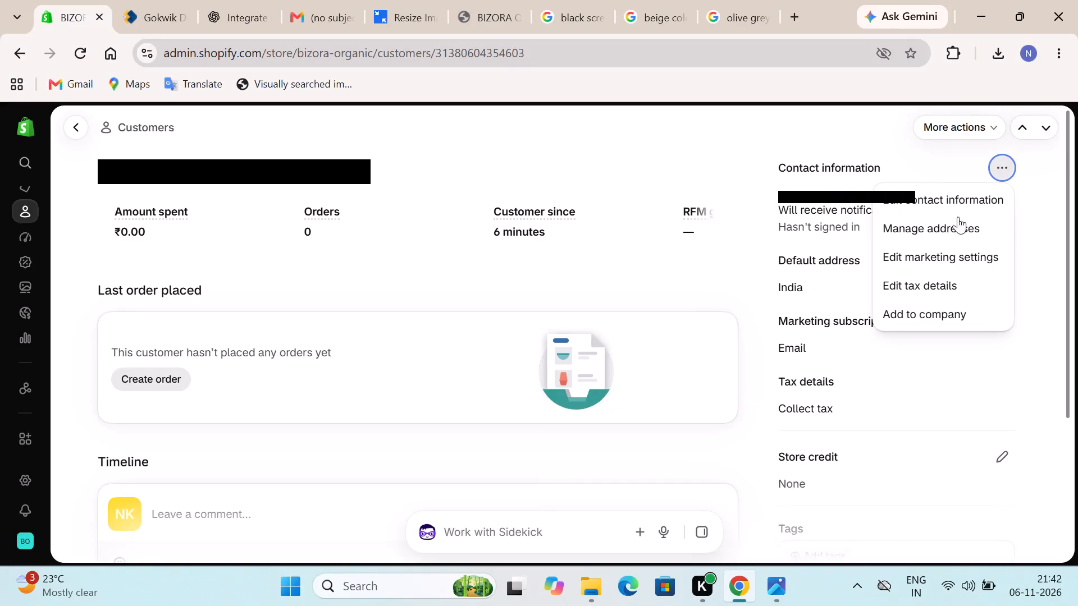
{"action": "left_click", "coordinate": [932, 227]}
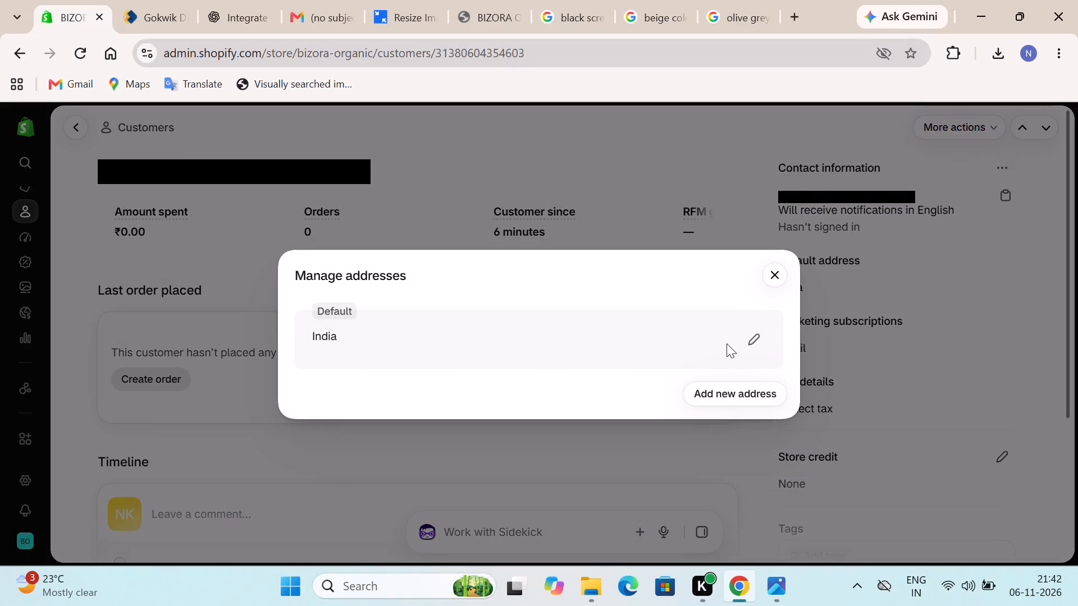
{"action": "left_click", "coordinate": [775, 339]}
{"action": "left_click", "coordinate": [757, 340]}
{"action": "scroll", "coordinate": [572, 387], "scroll_direction": "down", "scroll_amount": 2}
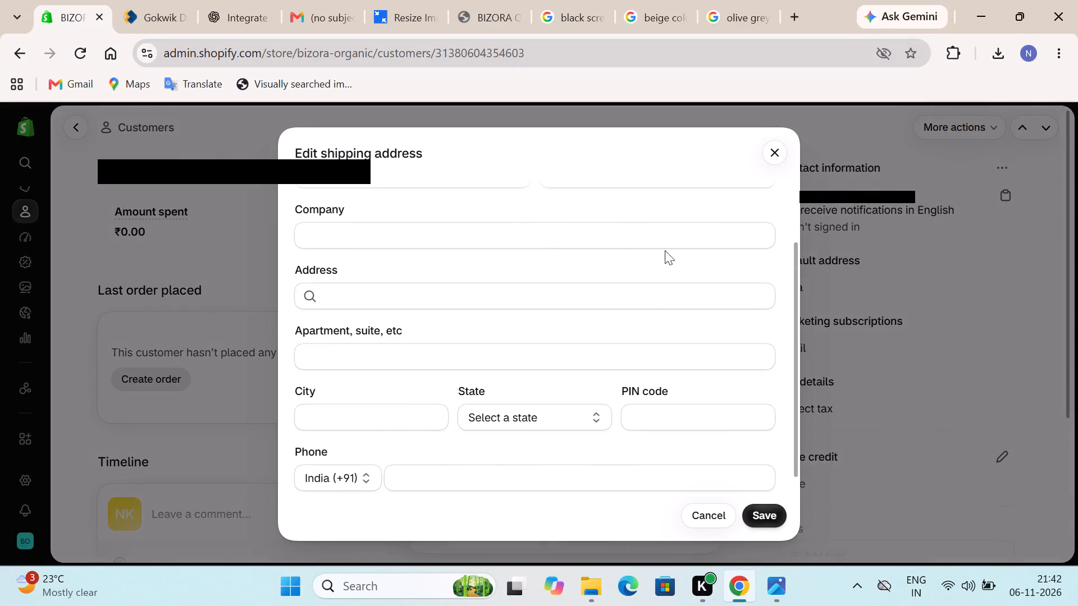
{"action": "left_click", "coordinate": [773, 151]}
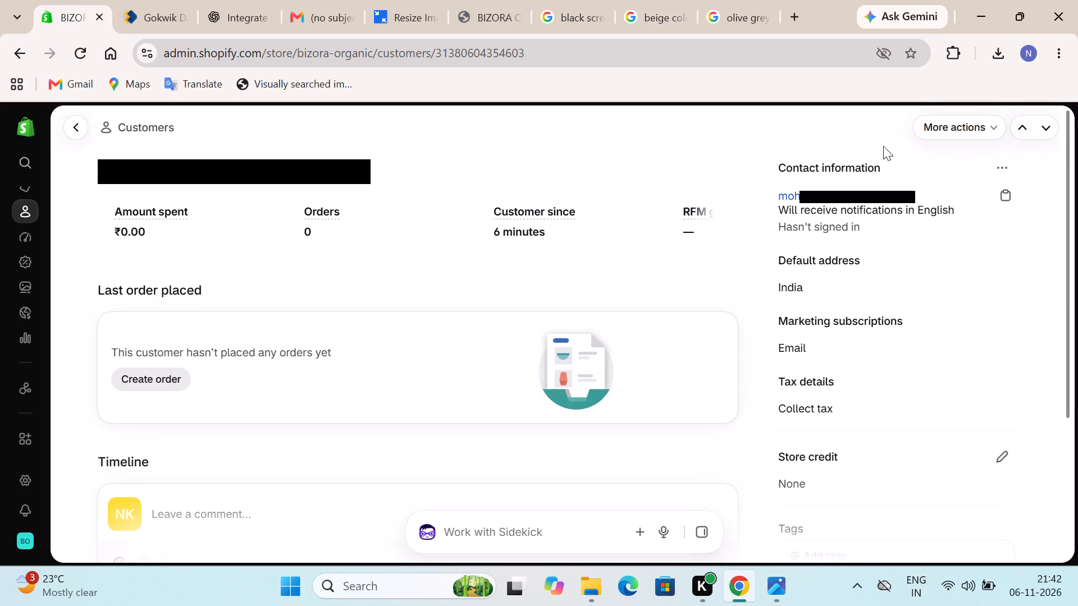
Review the customer's profile again, including the order summary, timeline, store credit, tags and notes.
{"action": "scroll", "coordinate": [830, 341], "scroll_direction": "down", "scroll_amount": 3}
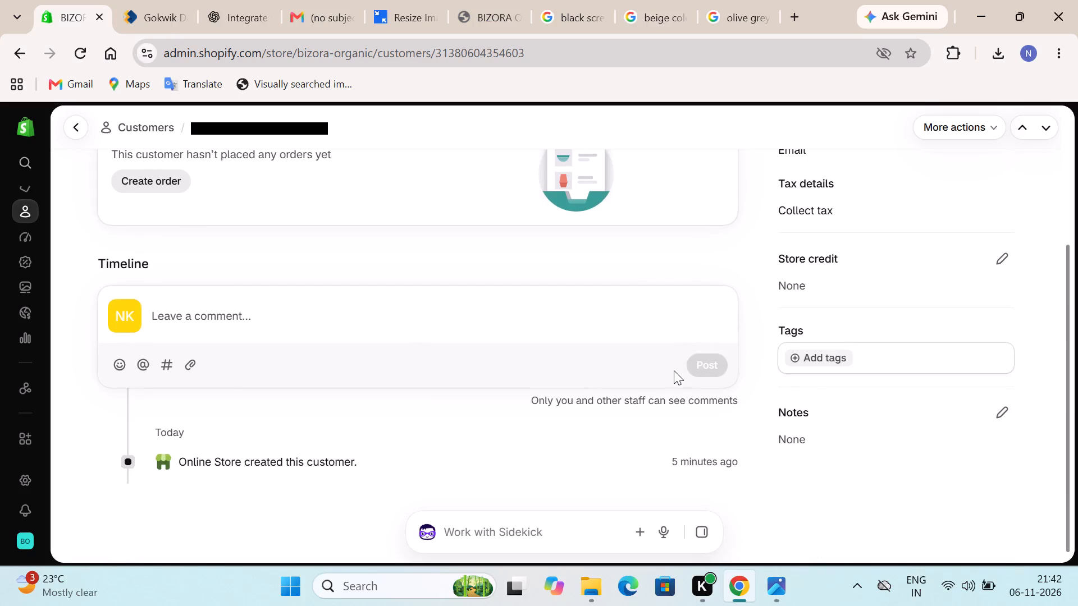
{"action": "scroll", "coordinate": [674, 370], "scroll_direction": "up", "scroll_amount": 1}
{"action": "scroll", "coordinate": [546, 389], "scroll_direction": "up", "scroll_amount": 1}
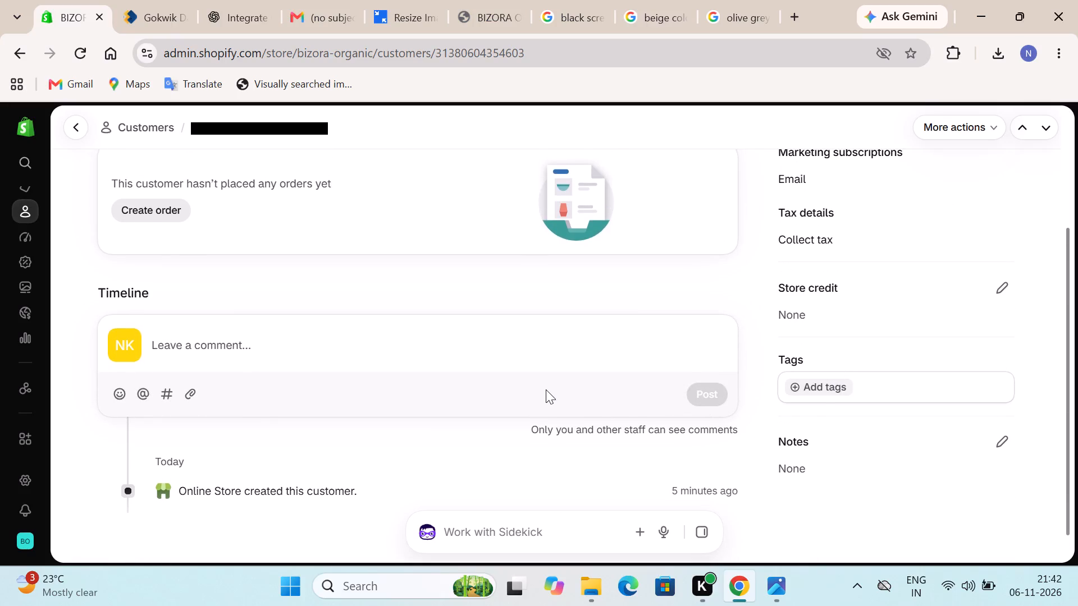
{"action": "scroll", "coordinate": [546, 389], "scroll_direction": "up", "scroll_amount": 2}
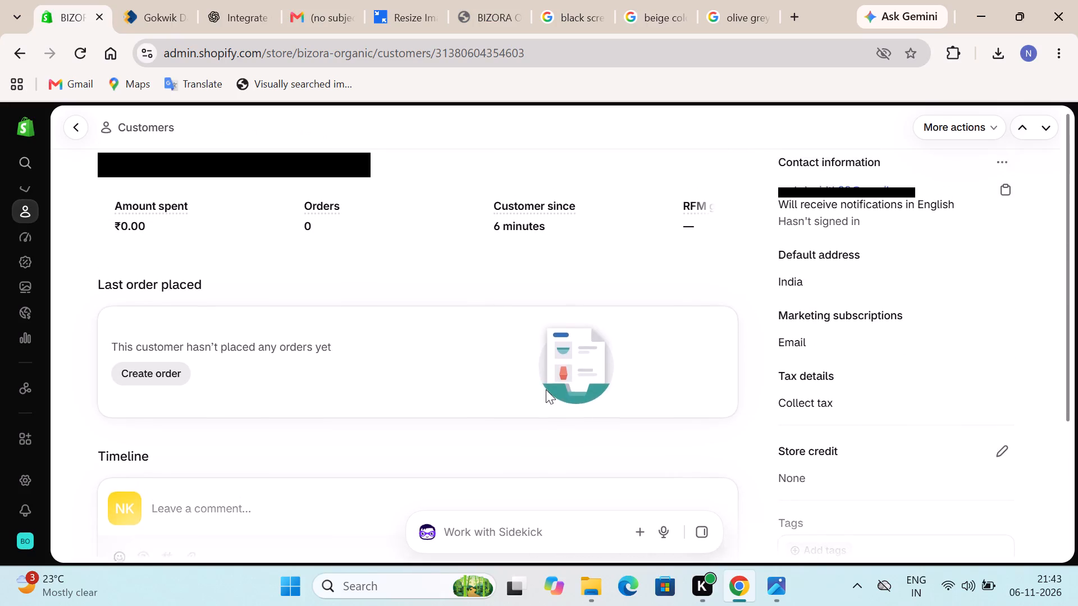
{"action": "scroll", "coordinate": [546, 389], "scroll_direction": "up", "scroll_amount": 1}
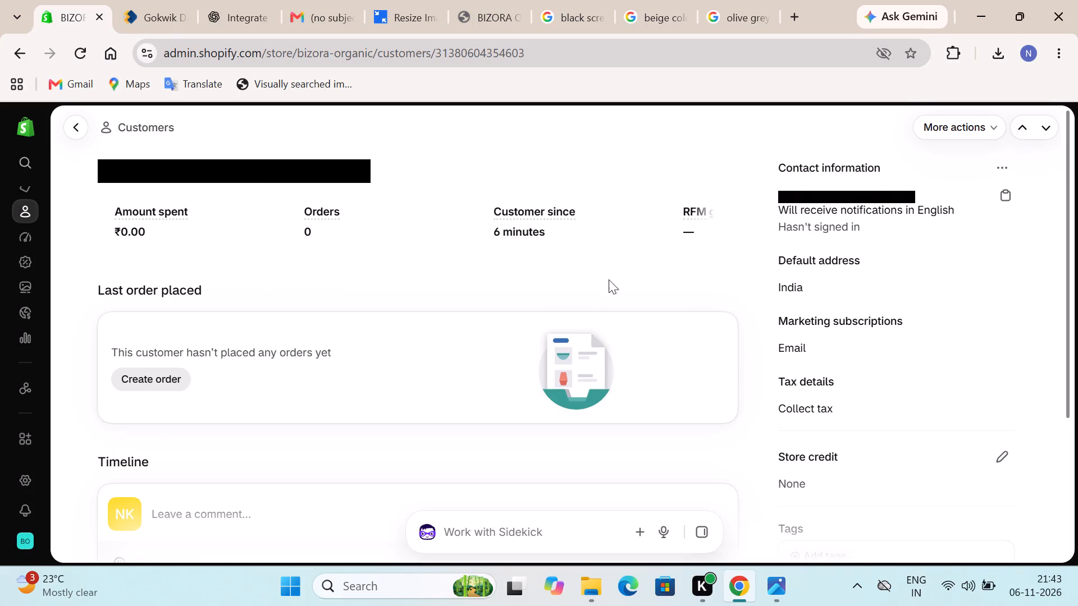
{"action": "scroll", "coordinate": [518, 247], "scroll_direction": "left", "scroll_amount": 3}
{"action": "scroll", "coordinate": [518, 247], "scroll_direction": "right", "scroll_amount": 4}
Open a new order for this customer, review the empty draft's sections, and return to the customer list without saving.
{"action": "scroll", "coordinate": [226, 377], "scroll_direction": "down", "scroll_amount": 2}
{"action": "left_click", "coordinate": [166, 209]}
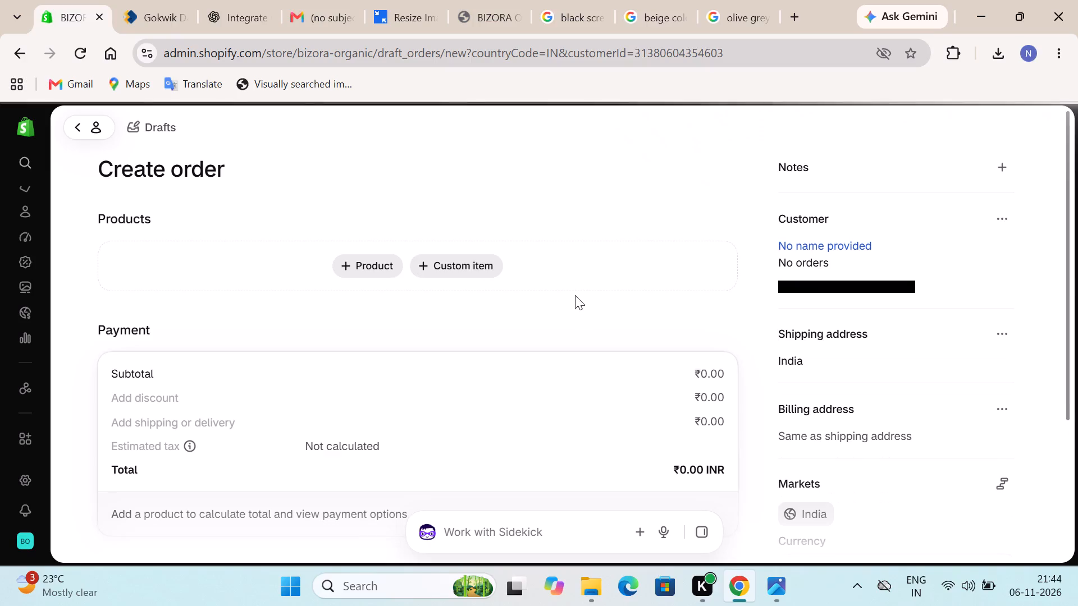
{"action": "scroll", "coordinate": [400, 372], "scroll_direction": "down", "scroll_amount": 1}
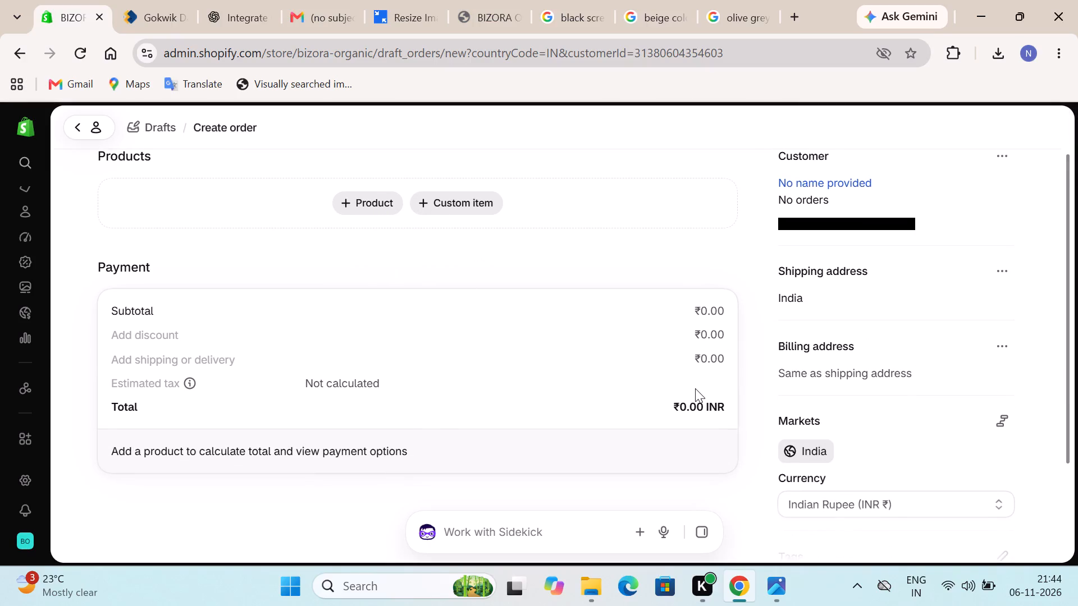
{"action": "scroll", "coordinate": [695, 388], "scroll_direction": "down", "scroll_amount": 3}
{"action": "scroll", "coordinate": [695, 388], "scroll_direction": "up", "scroll_amount": 2}
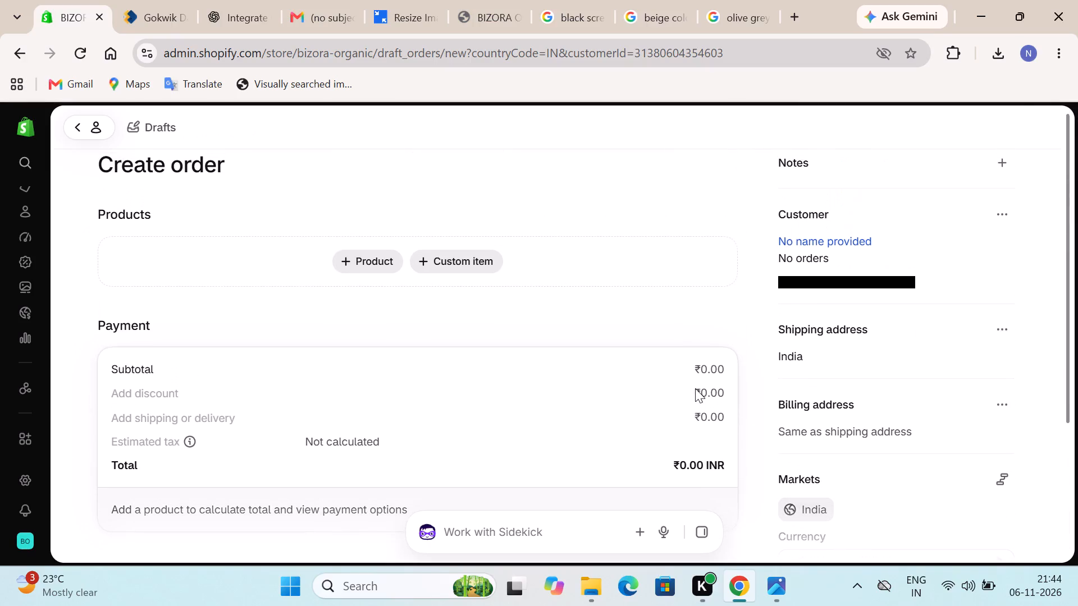
{"action": "scroll", "coordinate": [695, 388], "scroll_direction": "up", "scroll_amount": 3}
{"action": "left_click", "coordinate": [70, 125]}
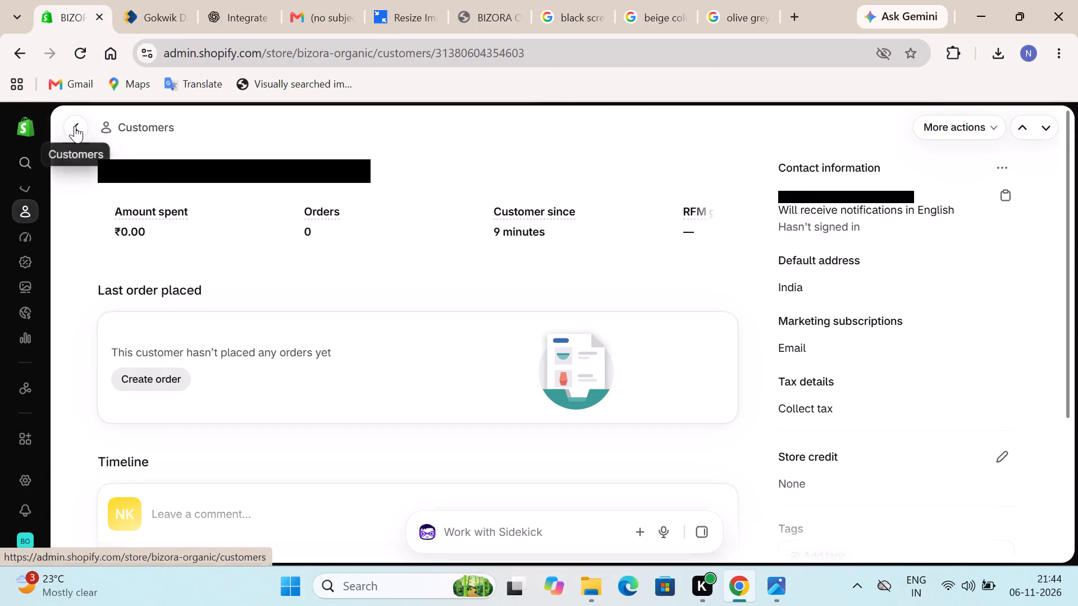
{"action": "left_click", "coordinate": [75, 126]}
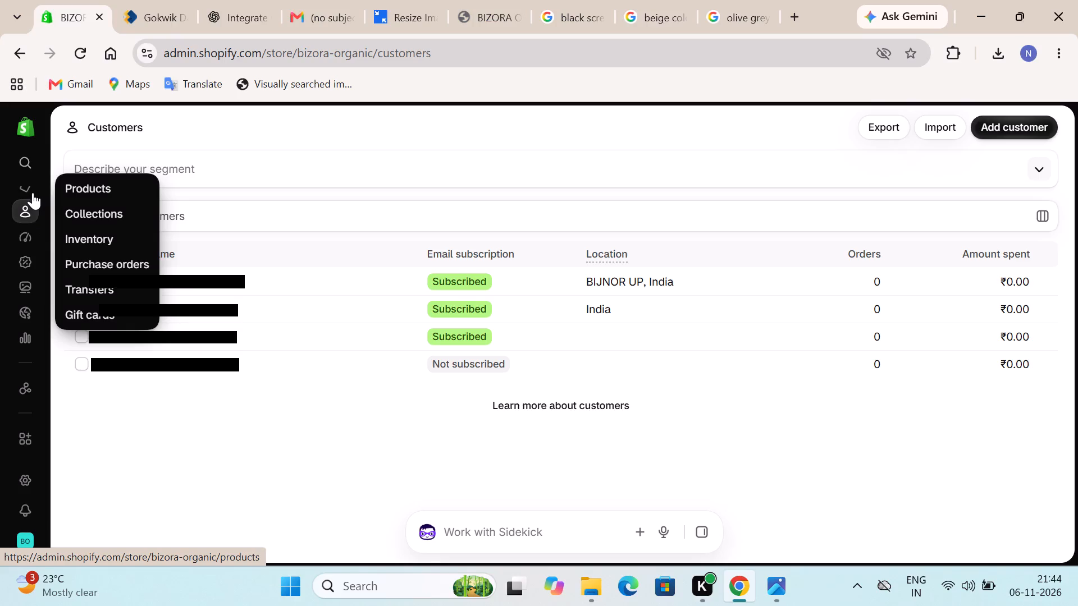
Go to the store's Orders page and look through it.
{"action": "scroll", "coordinate": [28, 203], "scroll_direction": "up", "scroll_amount": 1}
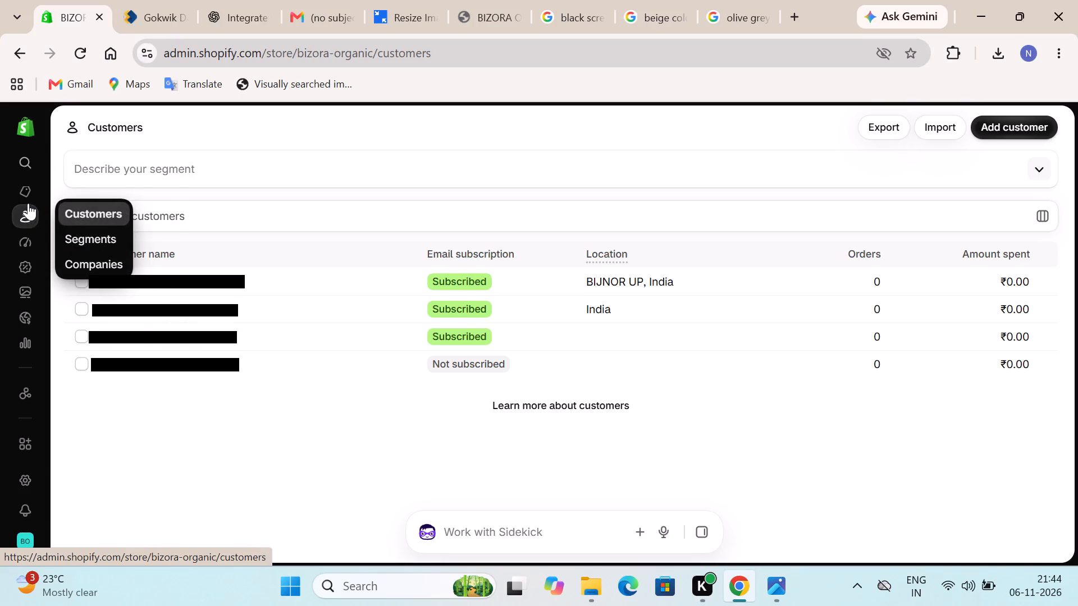
{"action": "scroll", "coordinate": [28, 203], "scroll_direction": "up", "scroll_amount": 1}
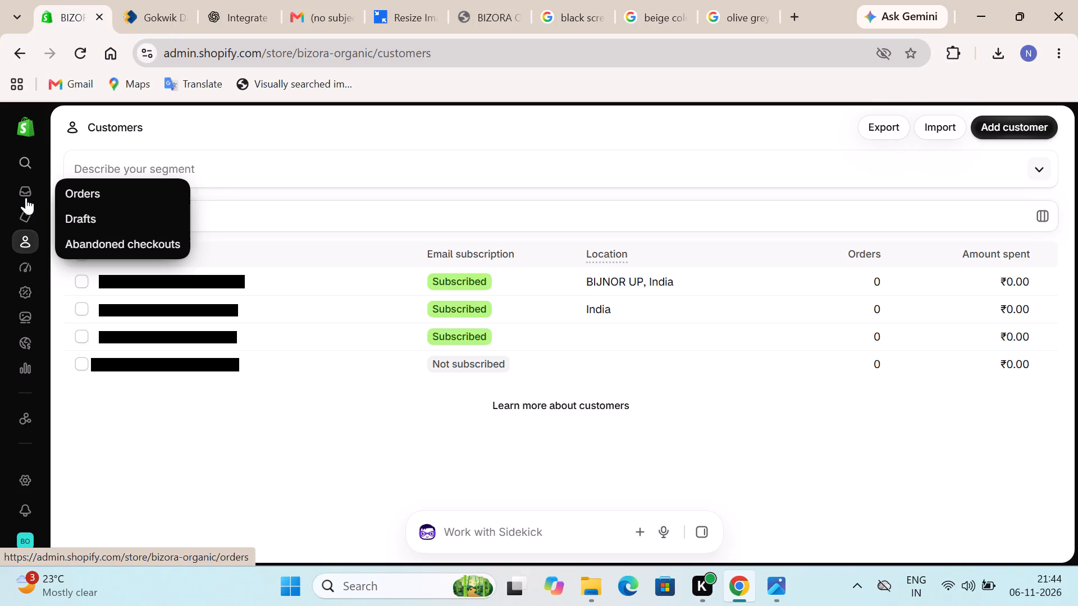
{"action": "left_click", "coordinate": [95, 199]}
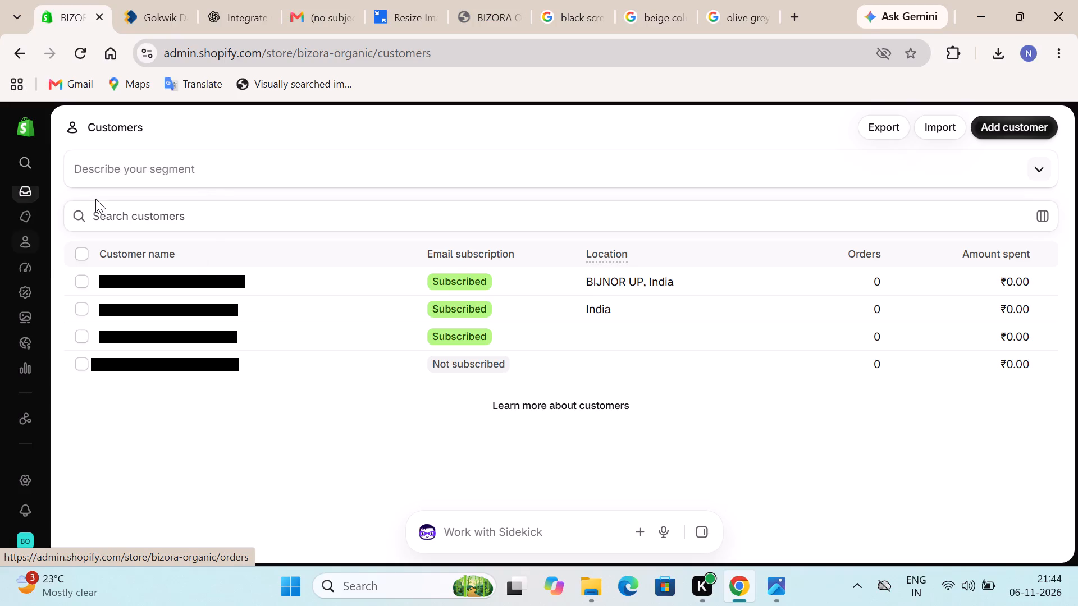
{"action": "scroll", "coordinate": [559, 463], "scroll_direction": "down", "scroll_amount": 1}
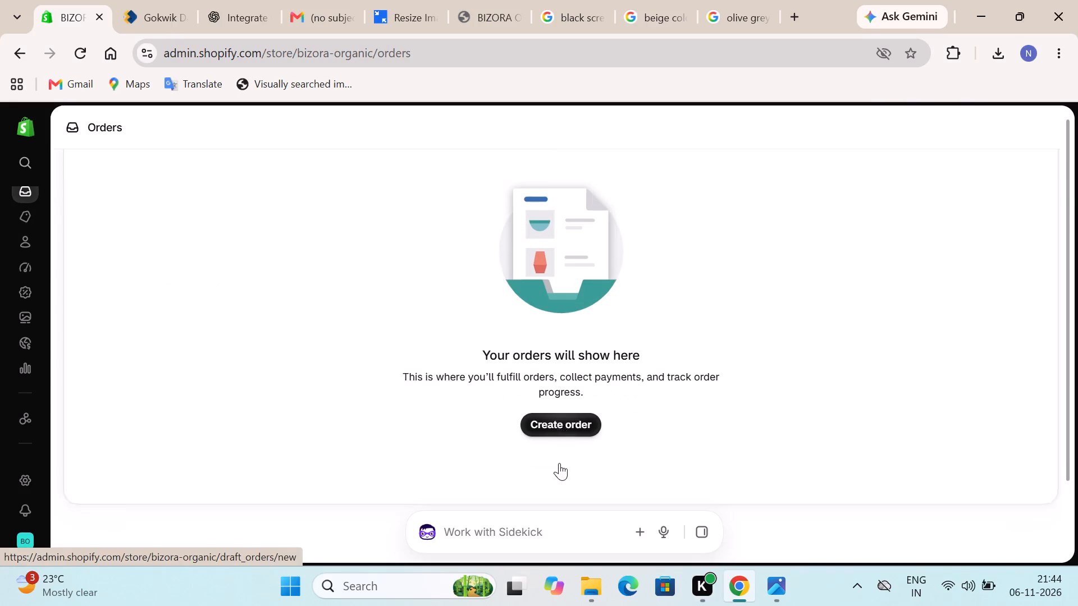
{"action": "scroll", "coordinate": [559, 463], "scroll_direction": "down", "scroll_amount": 1}
{"action": "scroll", "coordinate": [559, 463], "scroll_direction": "up", "scroll_amount": 4}
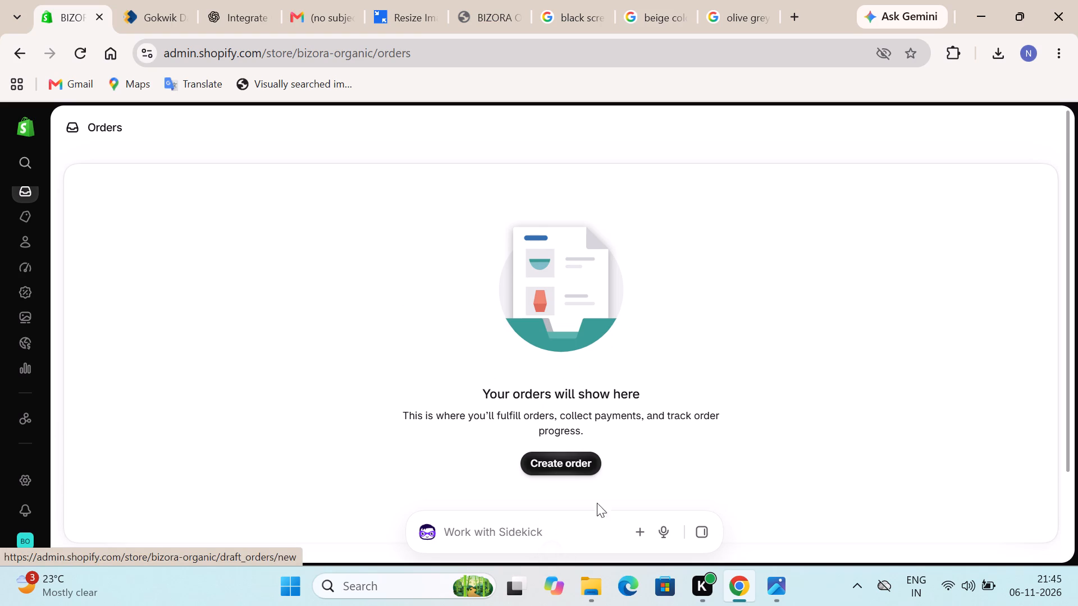
{"action": "left_click", "coordinate": [555, 524]}
{"action": "scroll", "coordinate": [487, 417], "scroll_direction": "down", "scroll_amount": 3}
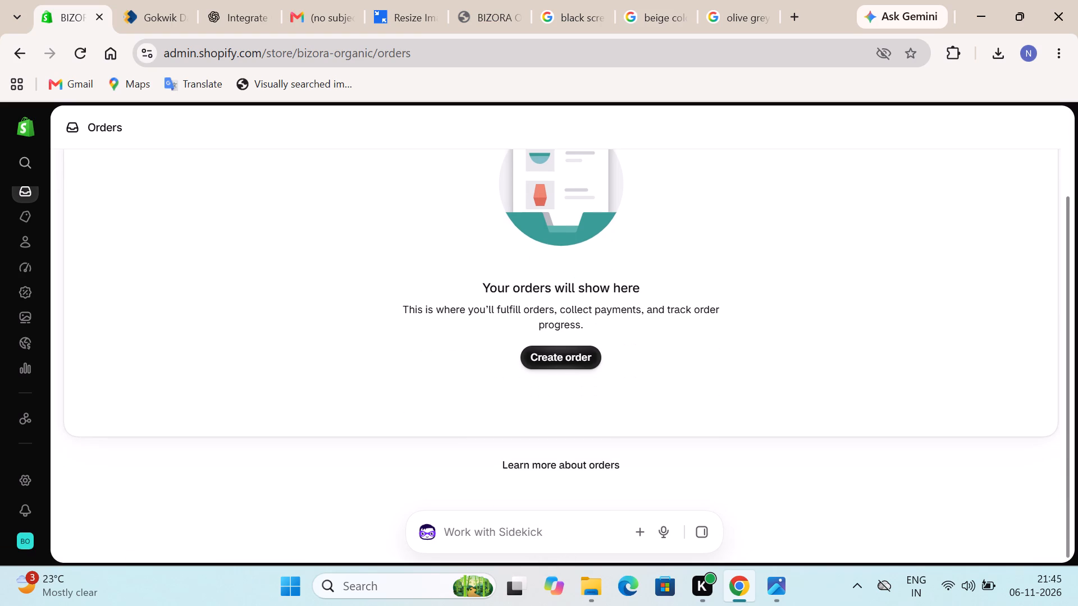
{"action": "left_click", "coordinate": [529, 526]}
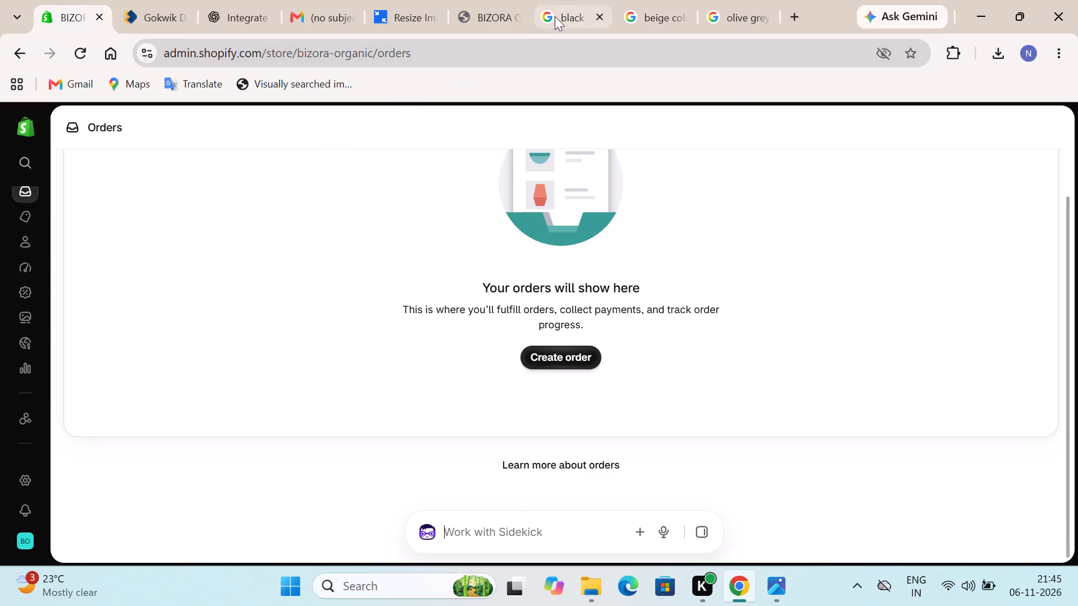
Check the KwikPass configuration tab, replace the olive grey image search with a Google search for "color picker", and view the colour tool.
{"action": "left_click", "coordinate": [118, 0]}
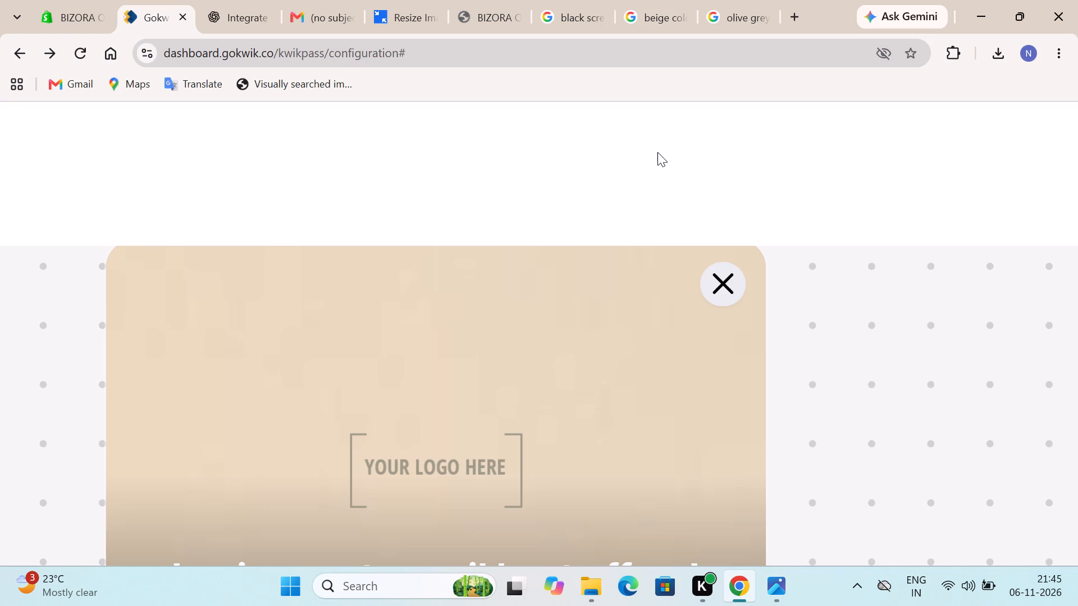
{"action": "left_click", "coordinate": [749, 7]}
{"action": "left_click", "coordinate": [527, 48]}
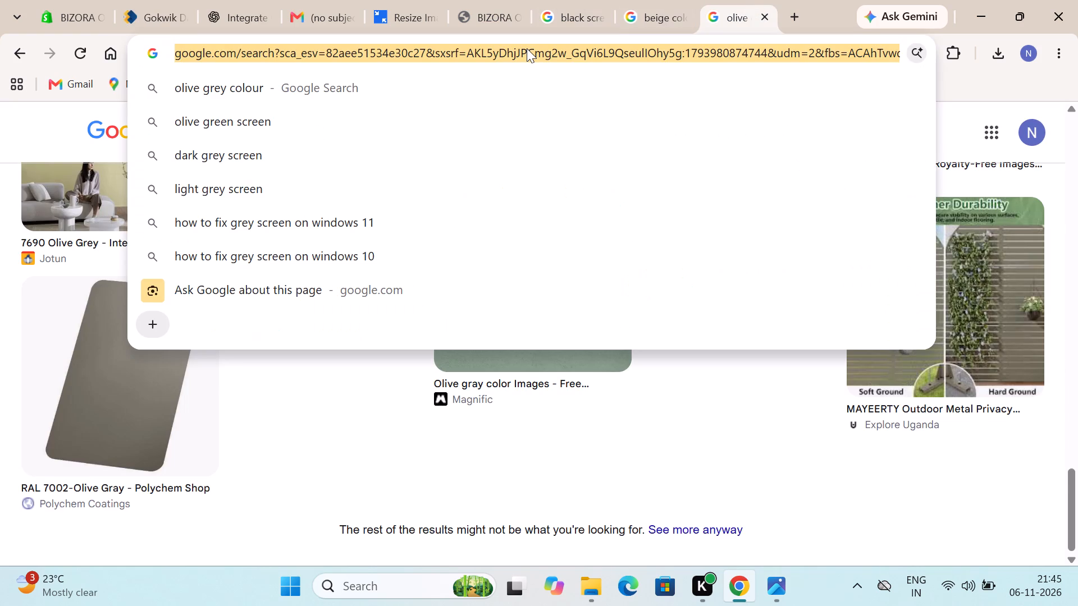
{"action": "type", "text": "cl"}
{"action": "key", "text": "BackSpace"}
{"action": "type", "text": "olo"}
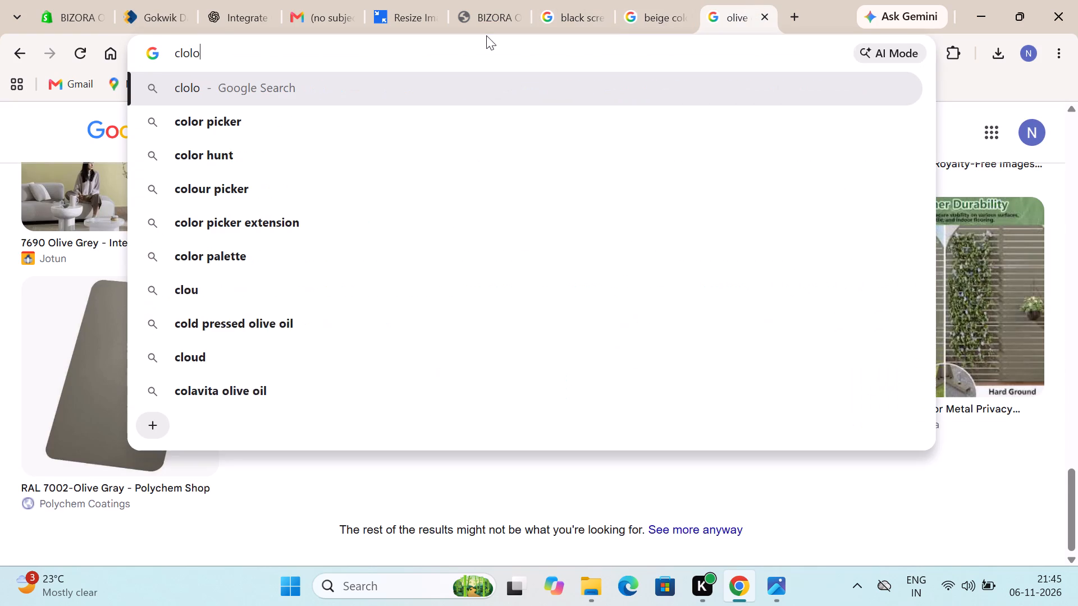
{"action": "key", "text": "Down"}
{"action": "key", "text": "Return"}
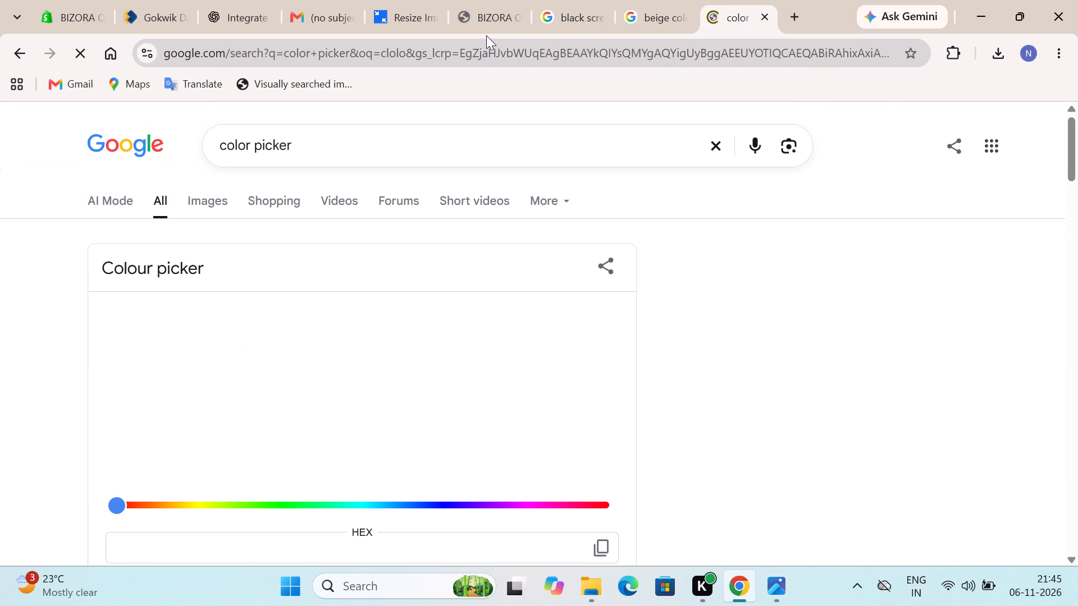
{"action": "scroll", "coordinate": [331, 335], "scroll_direction": "down", "scroll_amount": 3}
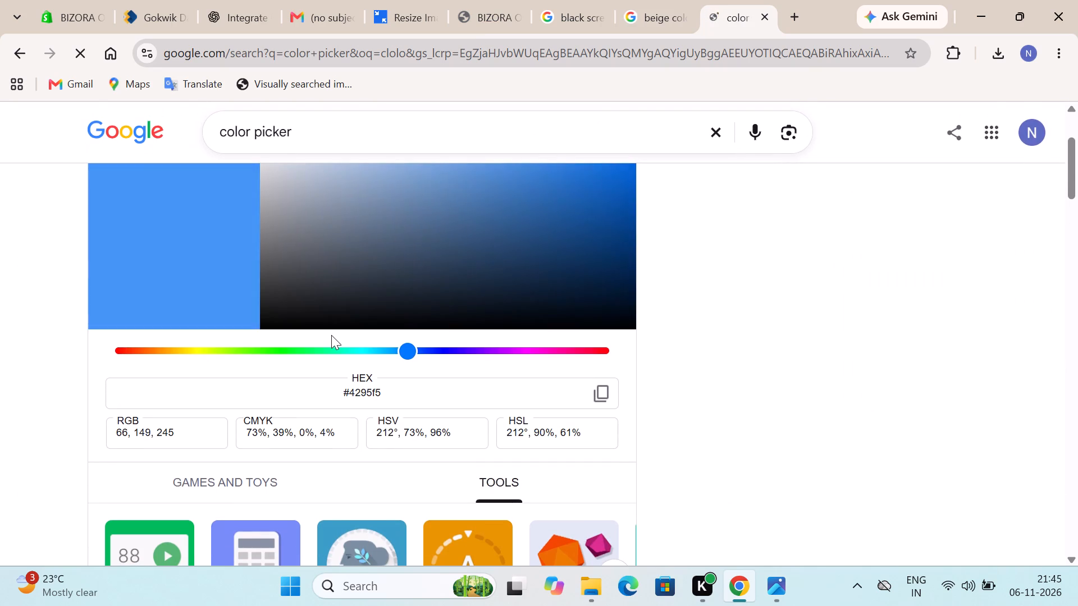
{"action": "scroll", "coordinate": [331, 335], "scroll_direction": "left", "scroll_amount": 2}
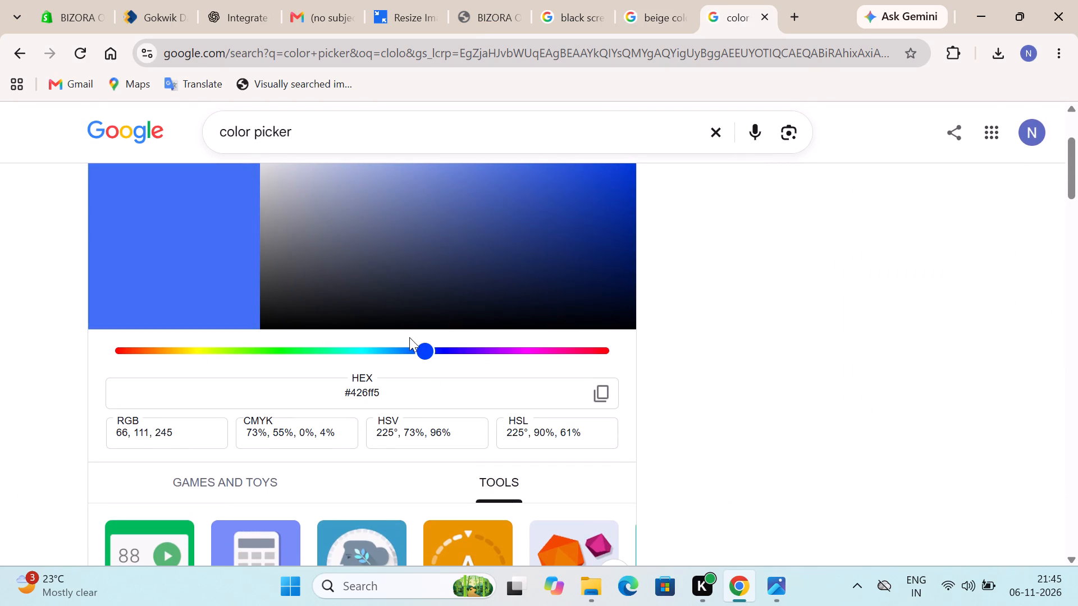
{"action": "scroll", "coordinate": [391, 287], "scroll_direction": "down", "scroll_amount": 2}
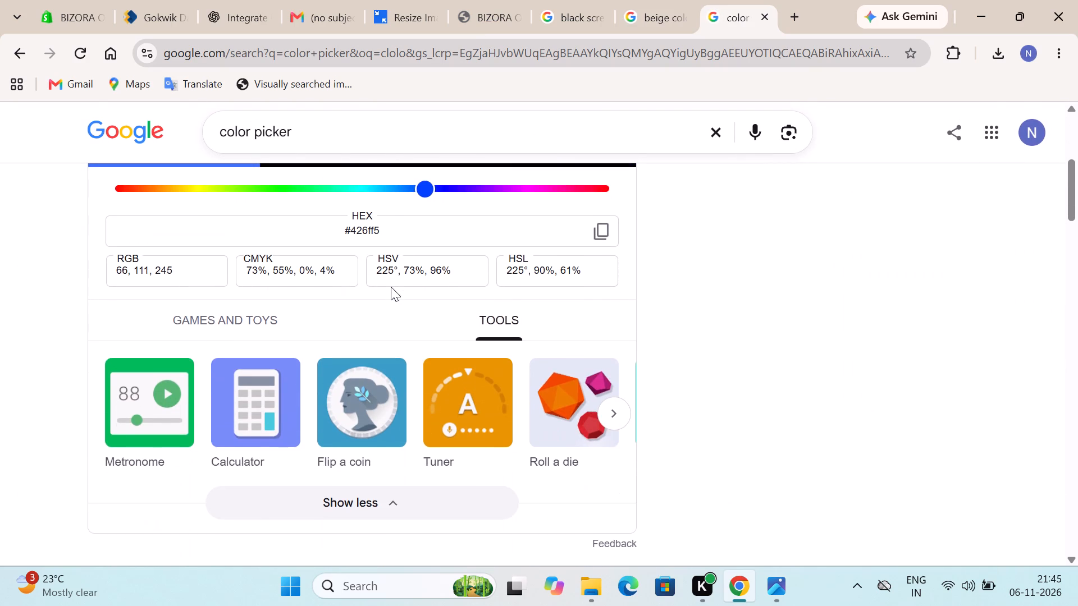
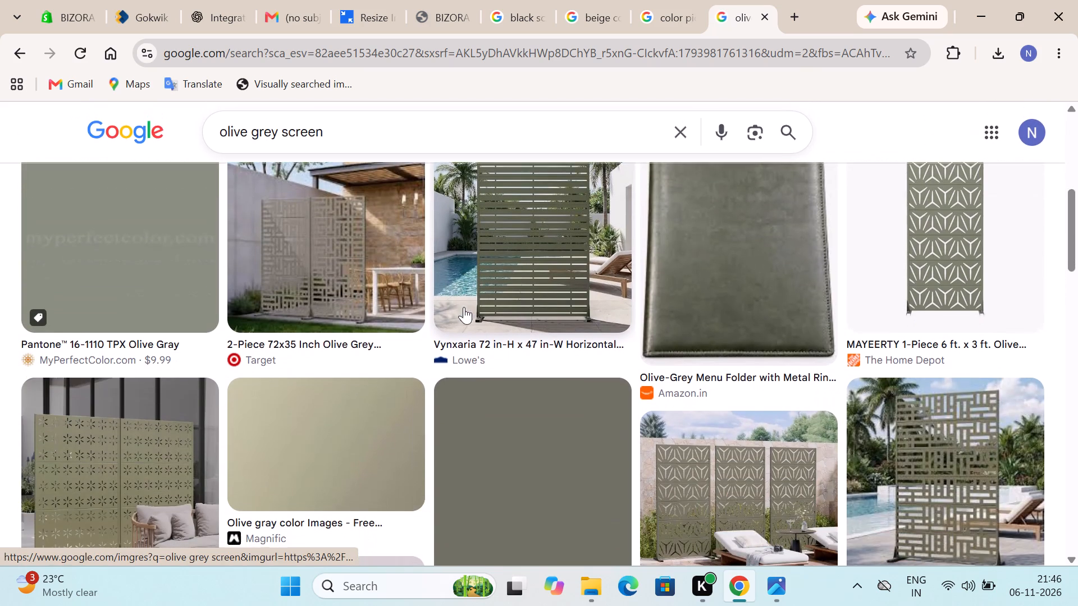
Look through the "olive grey screen" image results for a suitable olive grey shade for the popup.
{"action": "scroll", "coordinate": [464, 307], "scroll_direction": "down", "scroll_amount": 1}
{"action": "scroll", "coordinate": [464, 307], "scroll_direction": "up", "scroll_amount": 3}
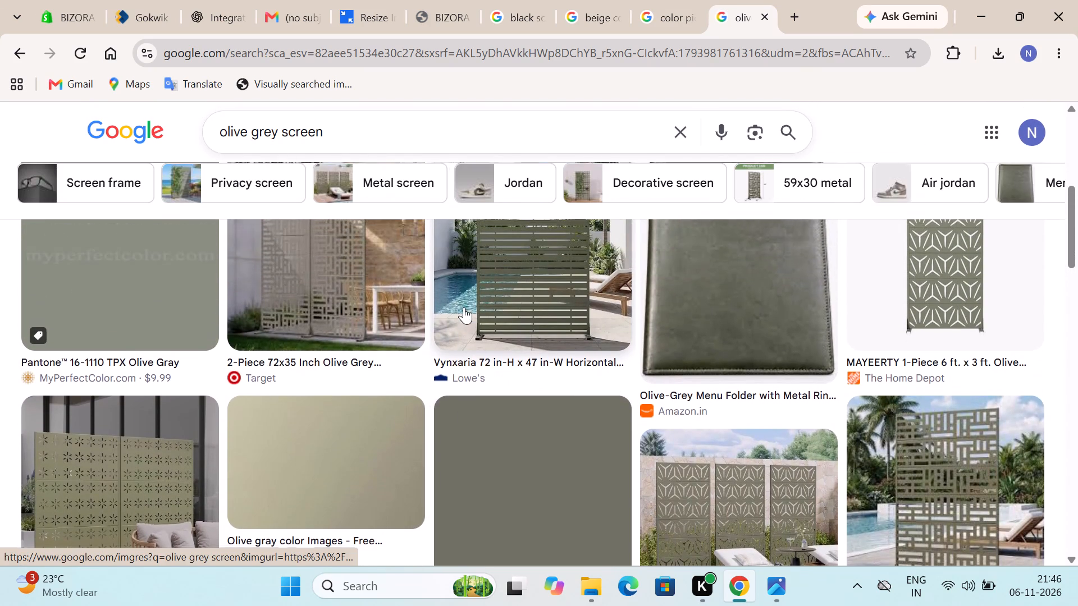
{"action": "scroll", "coordinate": [464, 307], "scroll_direction": "up", "scroll_amount": 8}
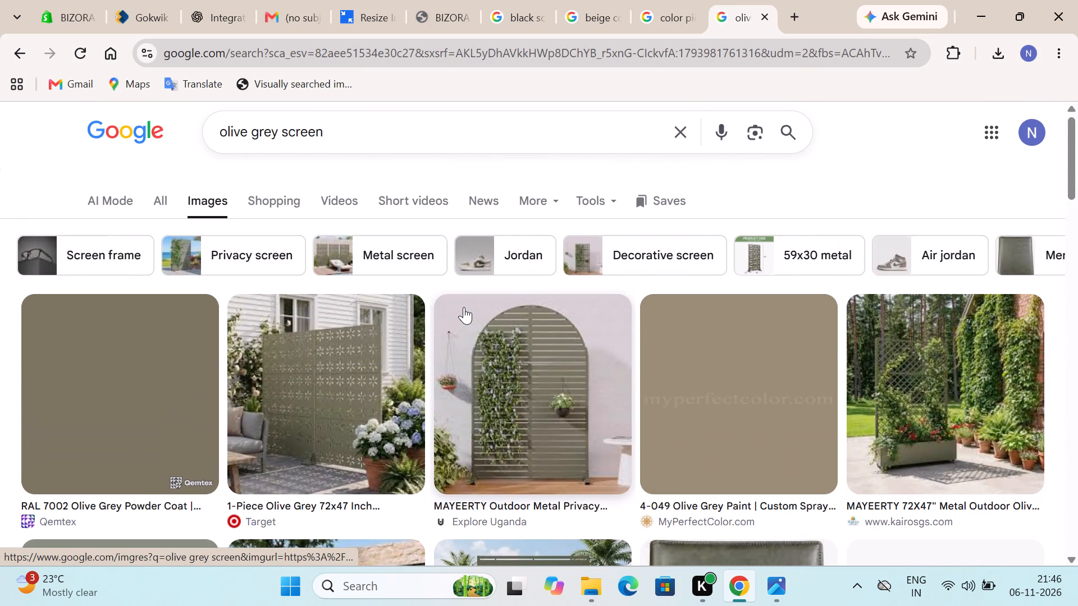
{"action": "scroll", "coordinate": [686, 341], "scroll_direction": "down", "scroll_amount": 3}
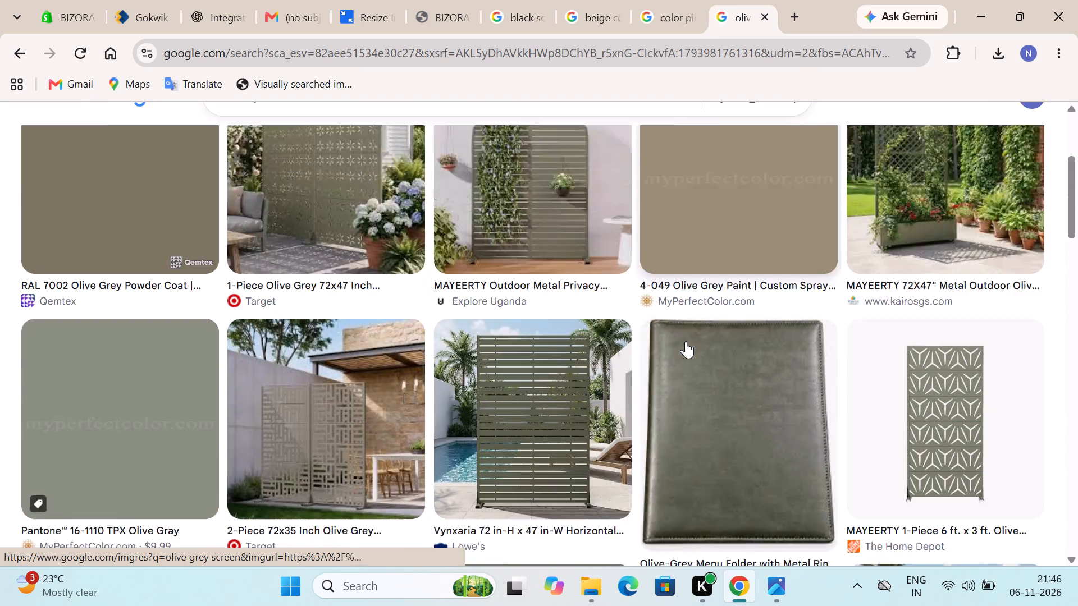
{"action": "scroll", "coordinate": [686, 341], "scroll_direction": "down", "scroll_amount": 7}
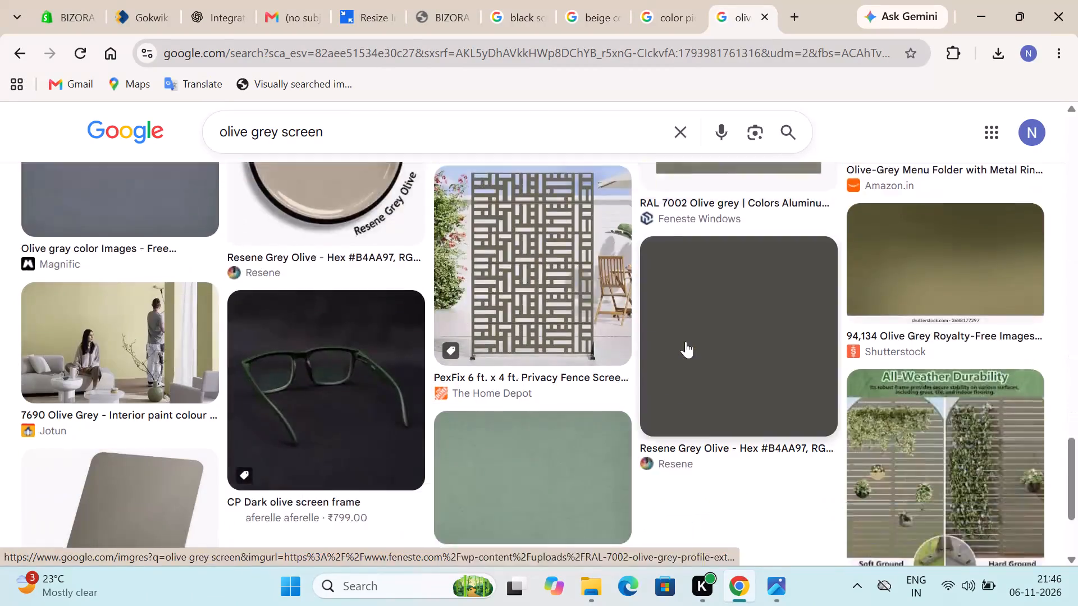
{"action": "scroll", "coordinate": [686, 341], "scroll_direction": "down", "scroll_amount": 5}
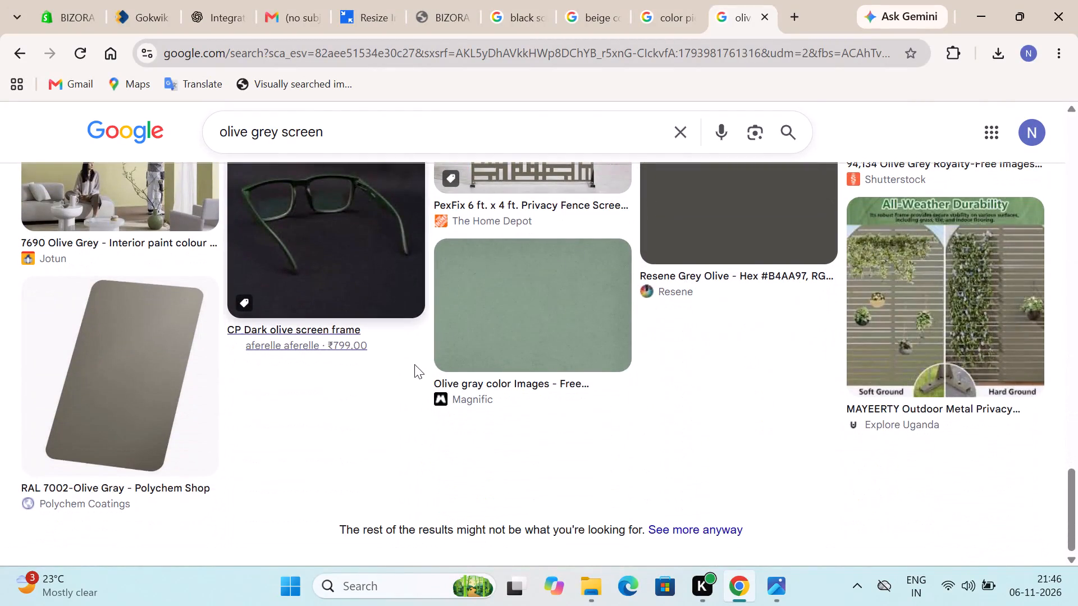
{"action": "scroll", "coordinate": [414, 364], "scroll_direction": "up", "scroll_amount": 10}
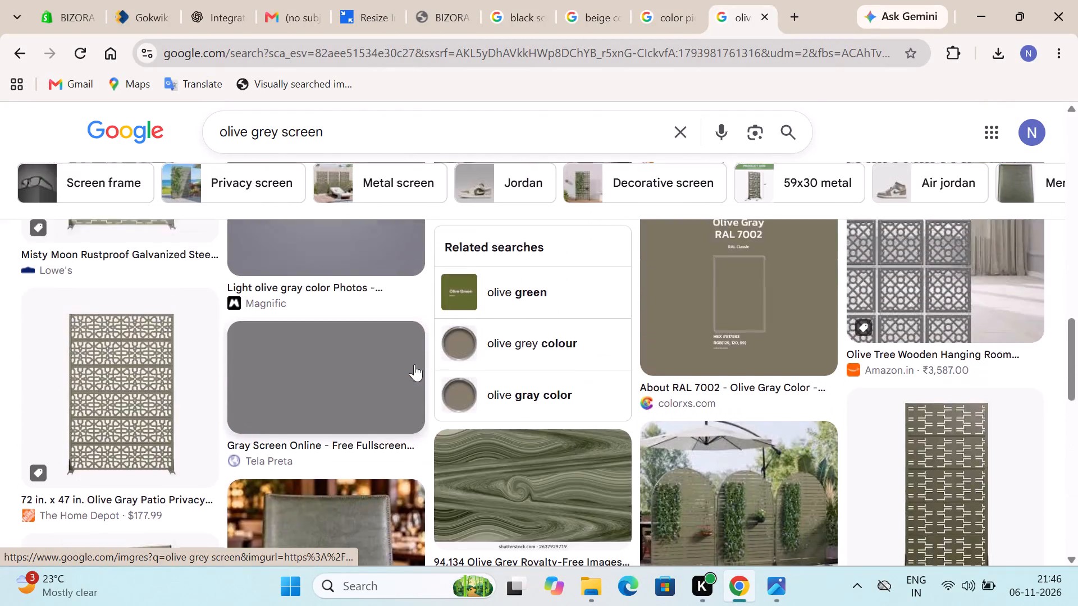
{"action": "scroll", "coordinate": [414, 364], "scroll_direction": "up", "scroll_amount": 2}
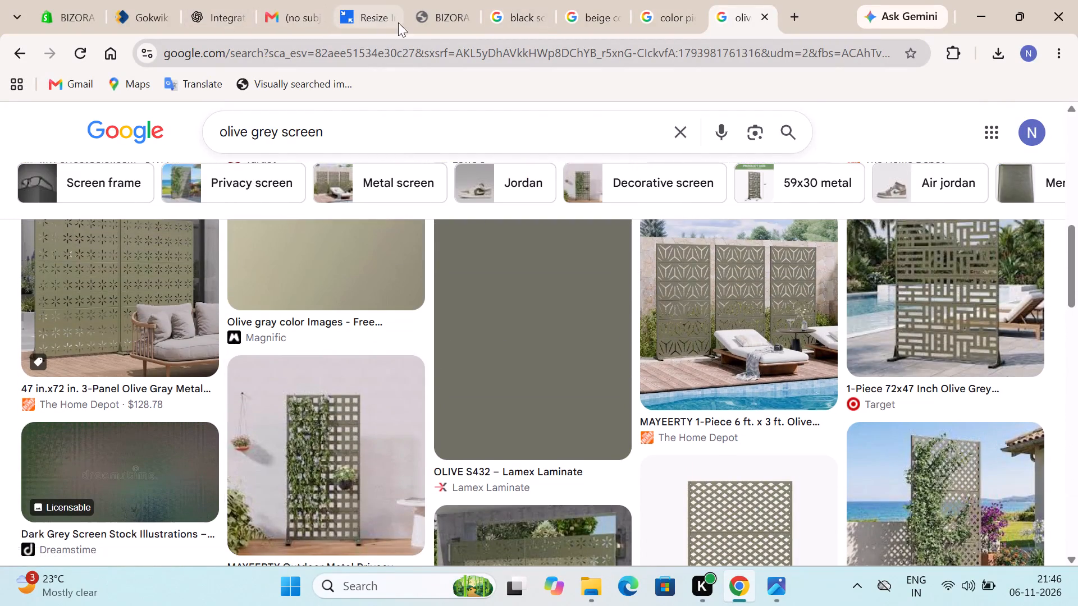
Capture the "YOUR LOGO HERE" placeholder in the KwikPass Login Popup preview as a rectangular snip with Snipping Tool.
{"action": "left_click", "coordinate": [147, 0]}
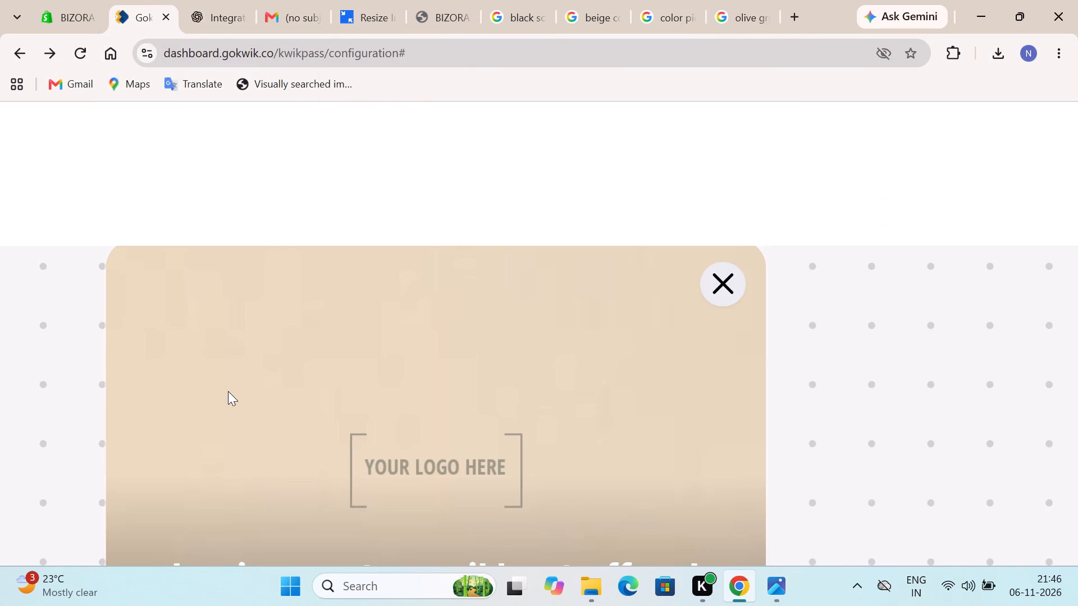
{"action": "scroll", "coordinate": [429, 425], "scroll_direction": "down", "scroll_amount": 2}
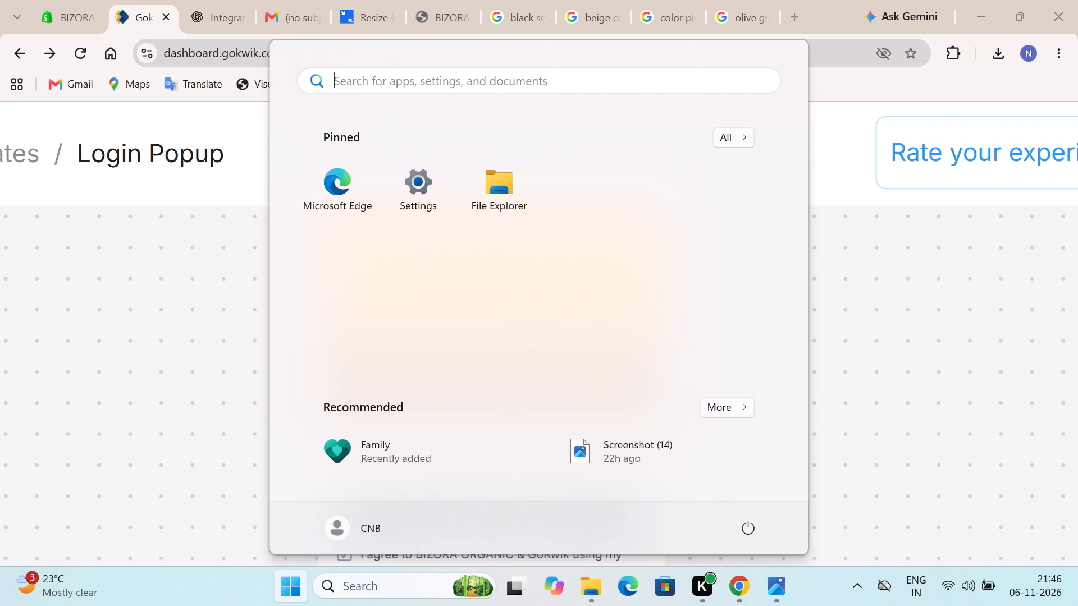
{"action": "type", "text": "sn"}
{"action": "key", "text": "Return"}
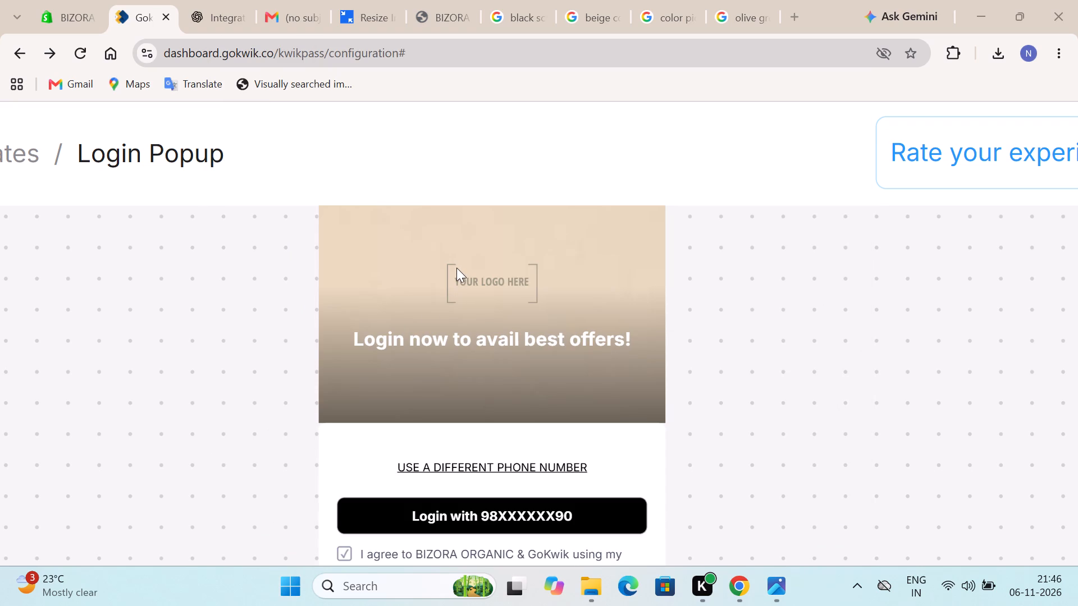
{"action": "left_click", "coordinate": [385, 246]}
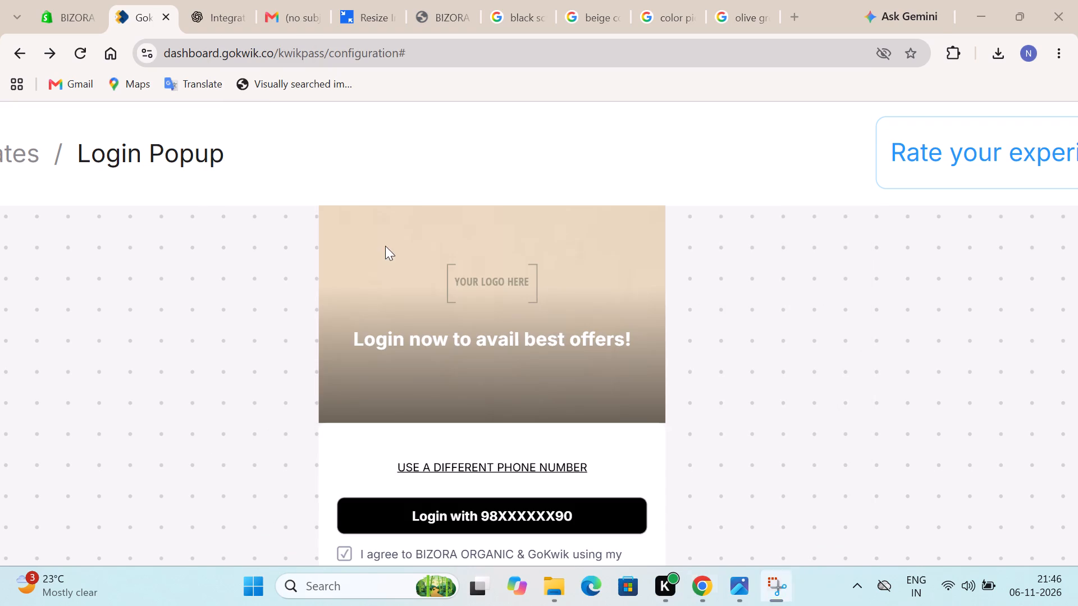
{"action": "left_click", "coordinate": [496, 136]}
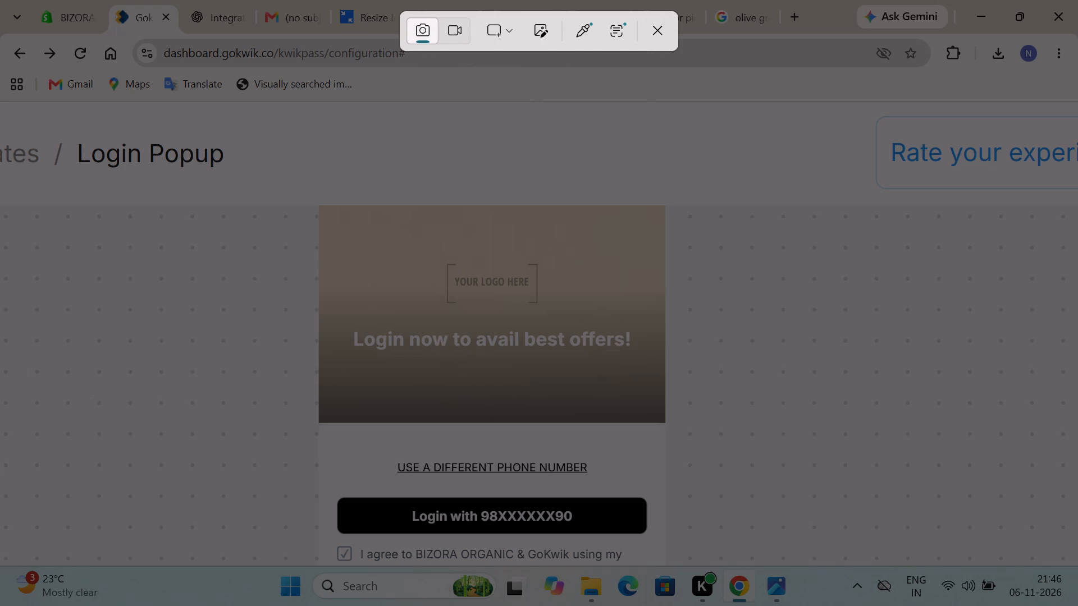
{"action": "left_click_drag", "start_coordinate": [444, 260], "coordinate": [552, 299]}
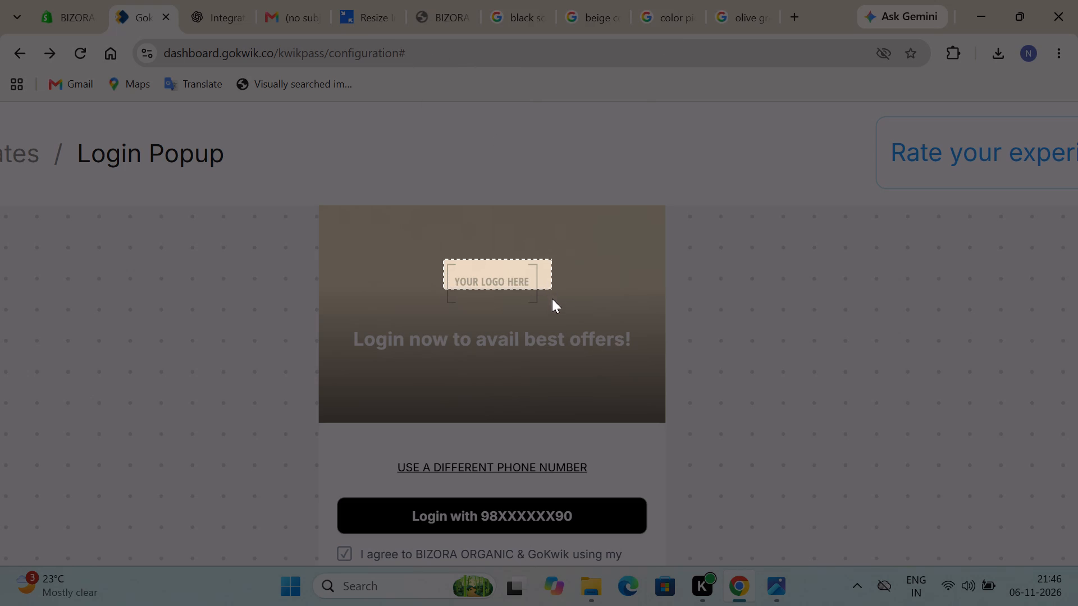
{"action": "left_click_drag", "start_coordinate": [552, 299], "coordinate": [540, 304]}
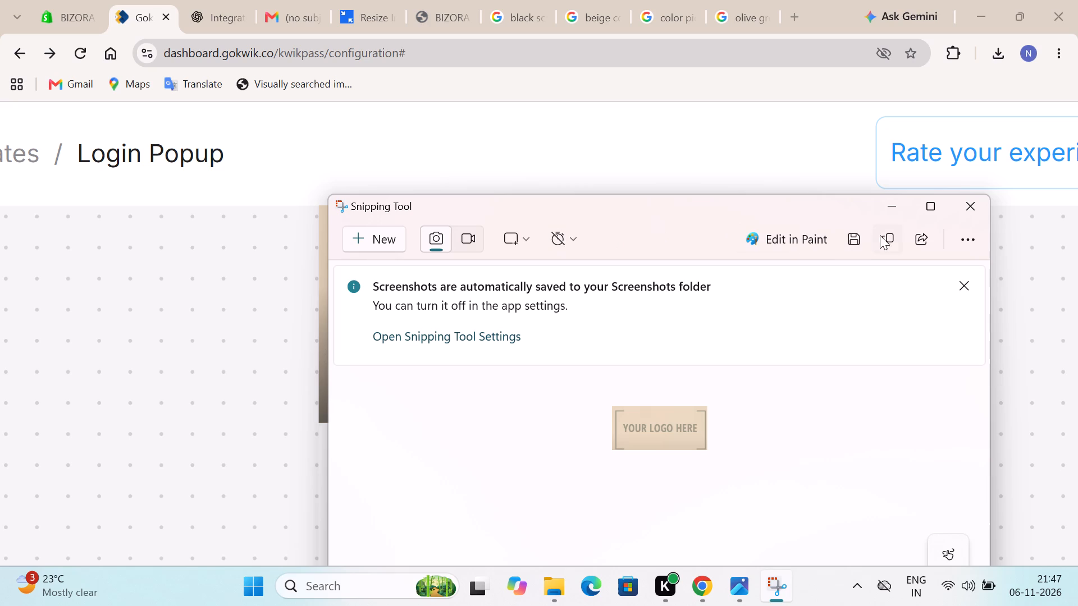
Save the logo placeholder snip as a PNG file, choosing a destination folder other than Screenshots.
{"action": "left_click", "coordinate": [839, 234]}
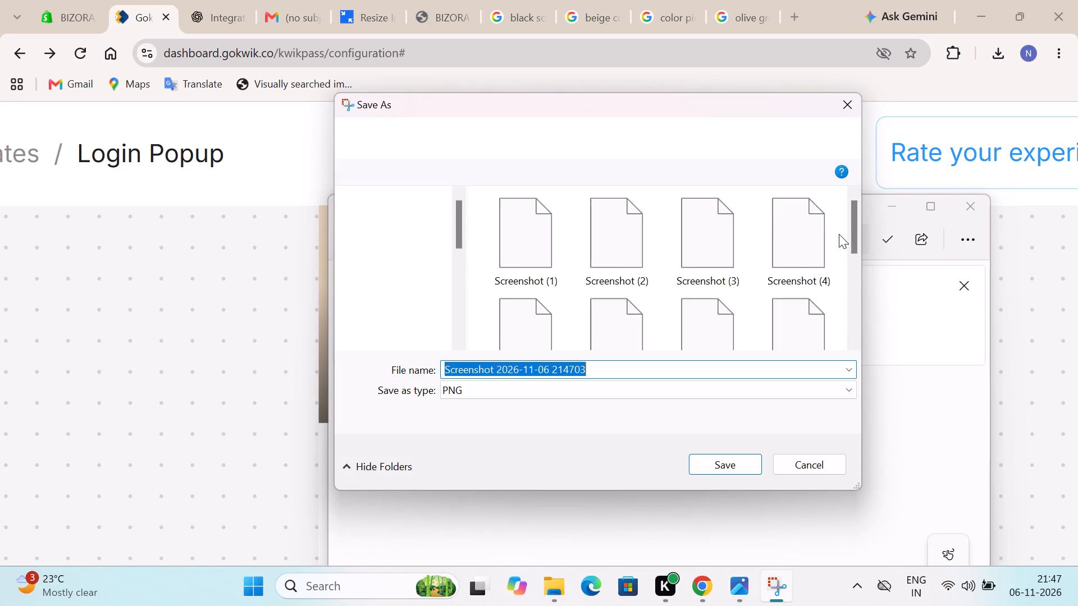
{"action": "left_click", "coordinate": [408, 338]}
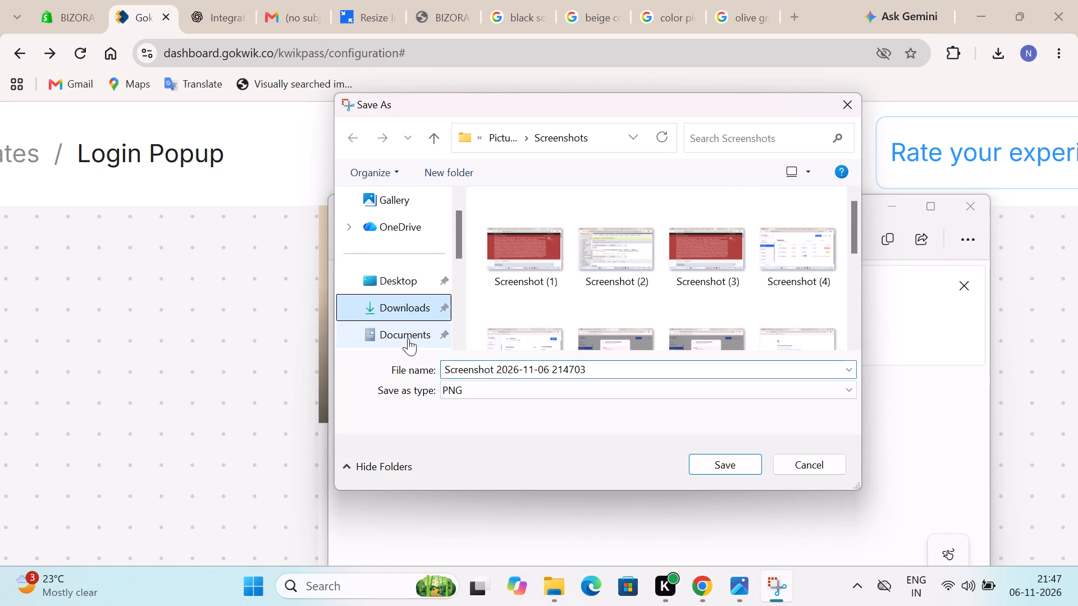
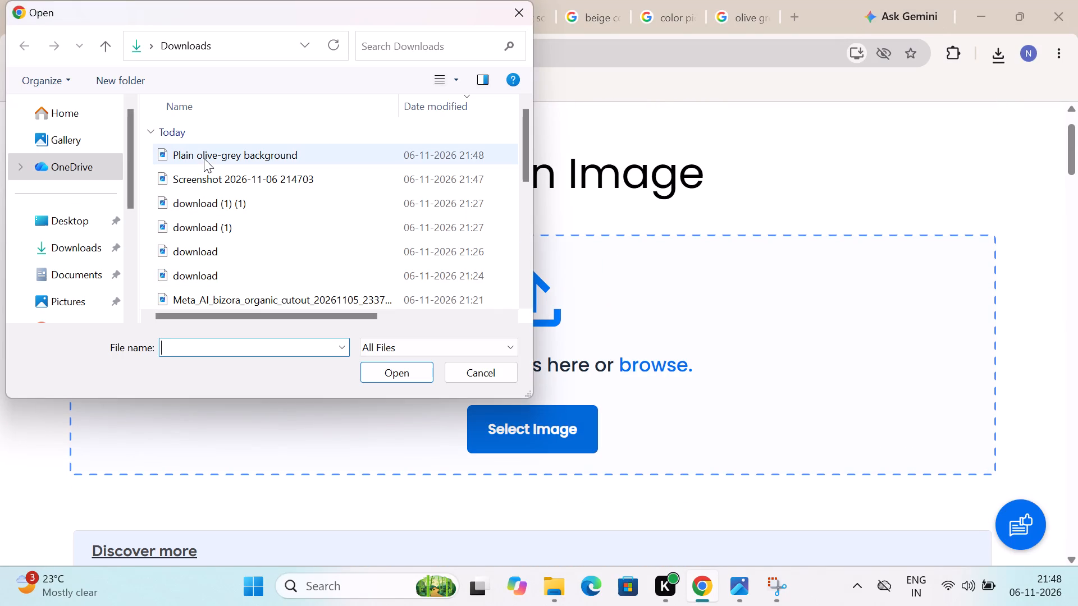
Load the "Plain olive-grey background" image from Downloads into the image resizer and resize it to 414 x 340 pixels at 72 DPI.
{"action": "double_click", "coordinate": [204, 158]}
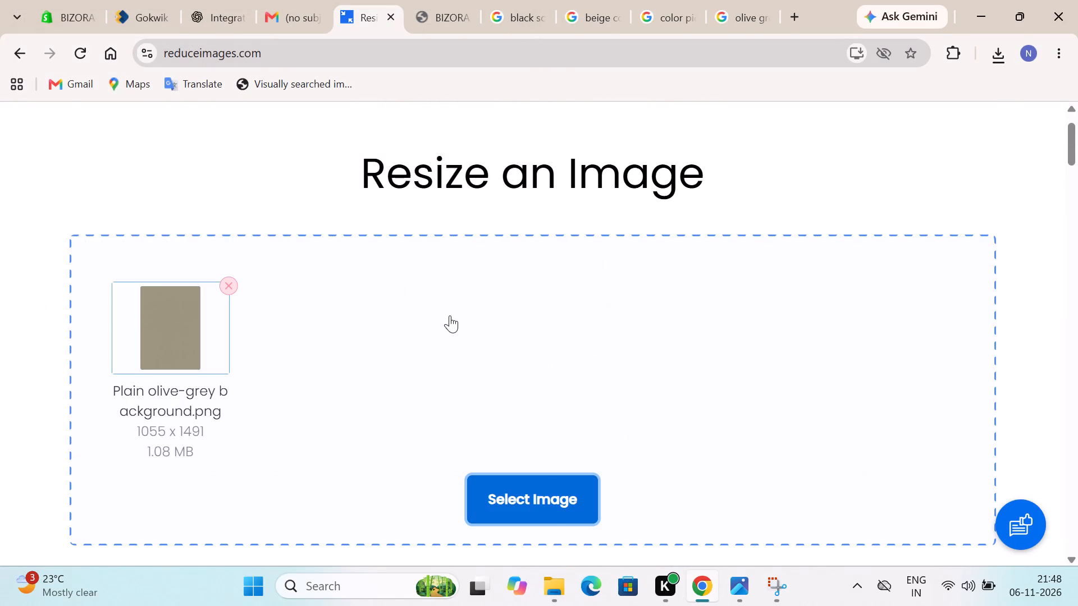
{"action": "scroll", "coordinate": [450, 315], "scroll_direction": "down", "scroll_amount": 4}
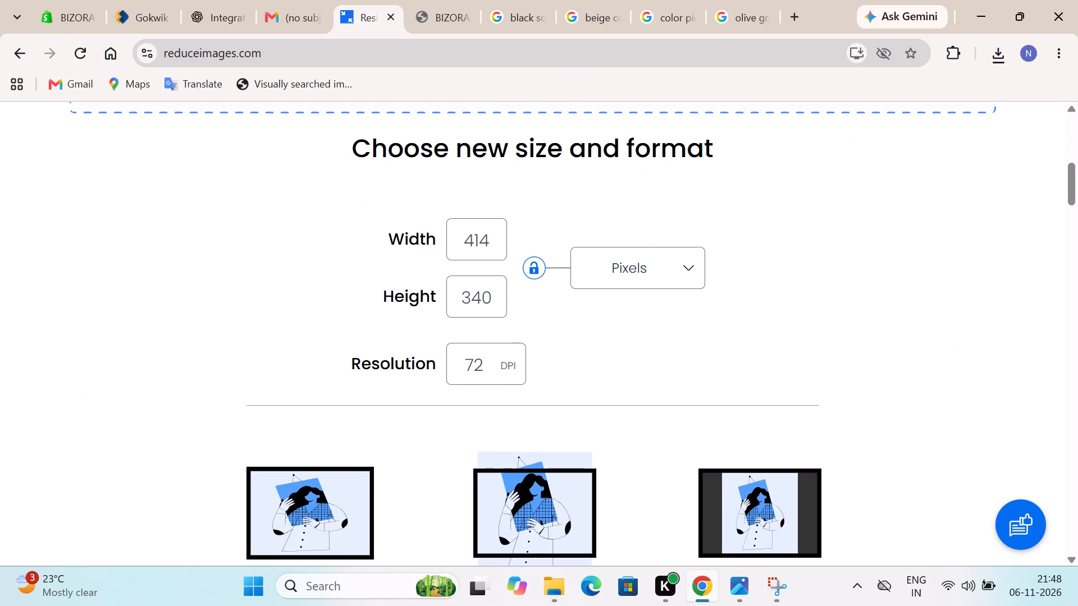
{"action": "scroll", "coordinate": [526, 347], "scroll_direction": "down", "scroll_amount": 4}
{"action": "left_click", "coordinate": [533, 363]}
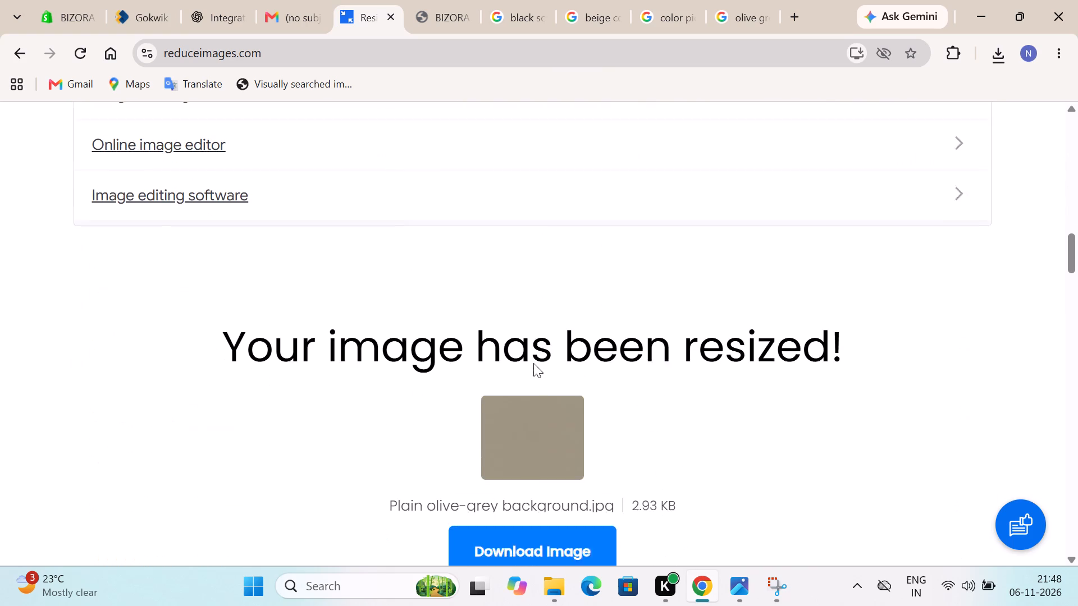
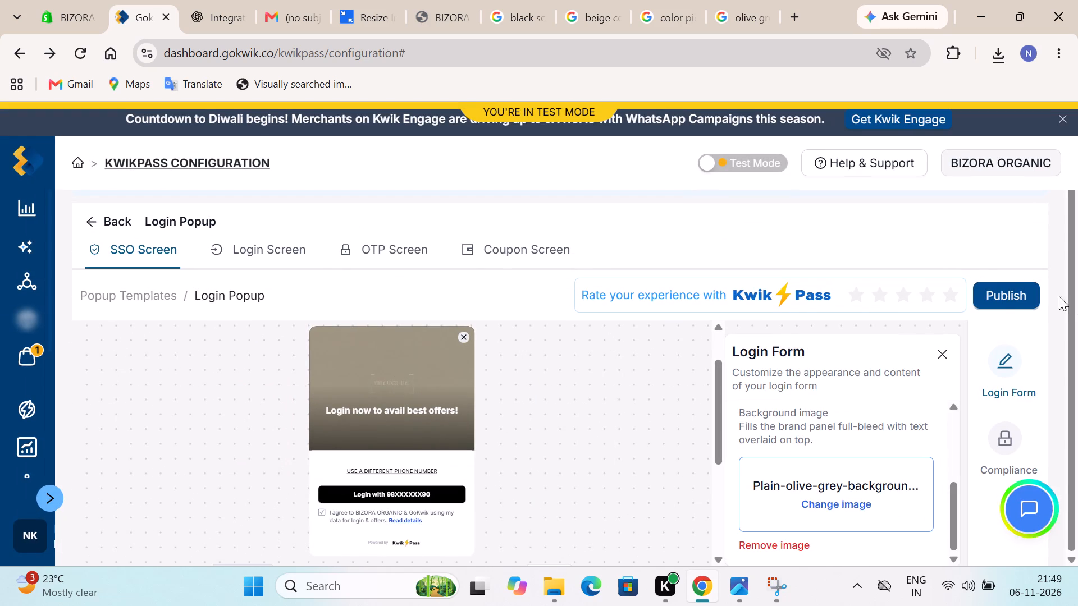
Publish the KwikPass Login Popup with the olive-grey background image.
{"action": "left_click", "coordinate": [995, 299]}
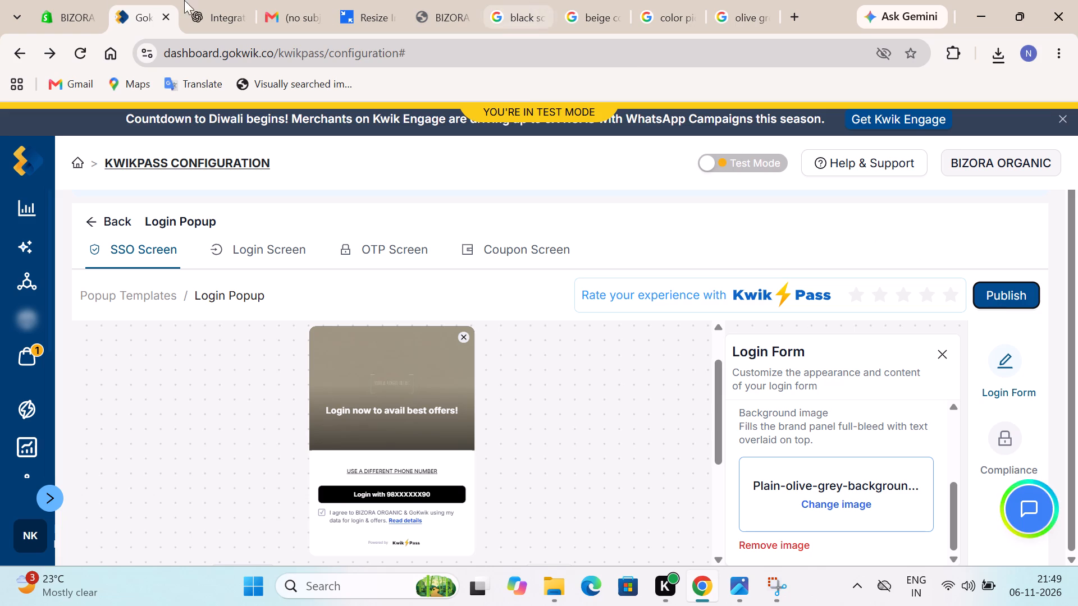
Switch to the Shopify admin, go to the Online Store themes page, and examine the bizoraorganic.com live theme and the draft themes.
{"action": "left_click", "coordinate": [55, 0]}
{"action": "scroll", "coordinate": [671, 305], "scroll_direction": "up", "scroll_amount": 3}
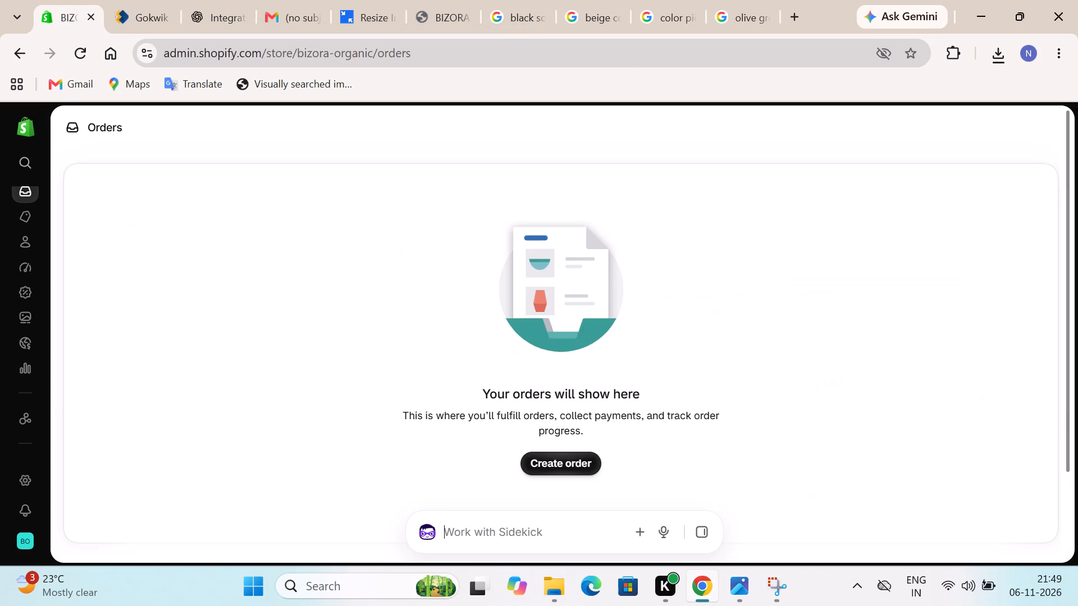
{"action": "scroll", "coordinate": [671, 305], "scroll_direction": "down", "scroll_amount": 1}
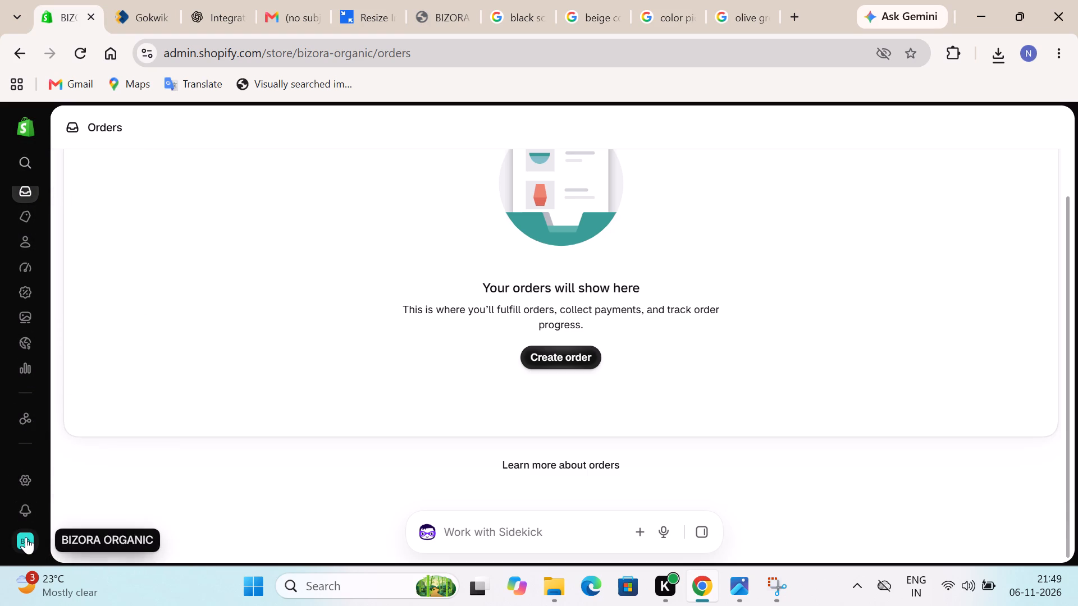
{"action": "left_click", "coordinate": [24, 485]}
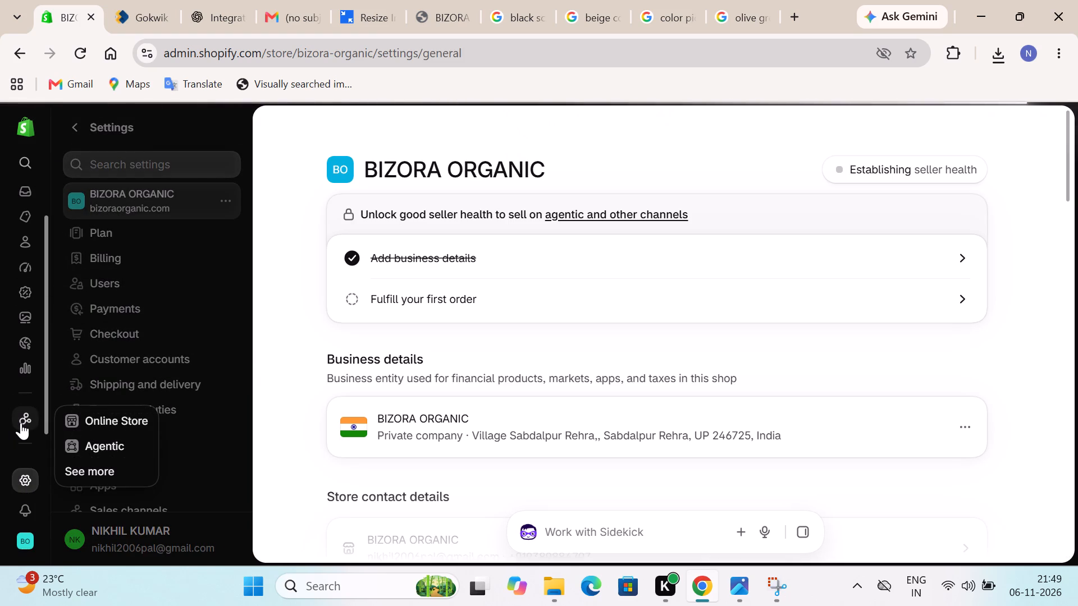
{"action": "left_click", "coordinate": [100, 410]}
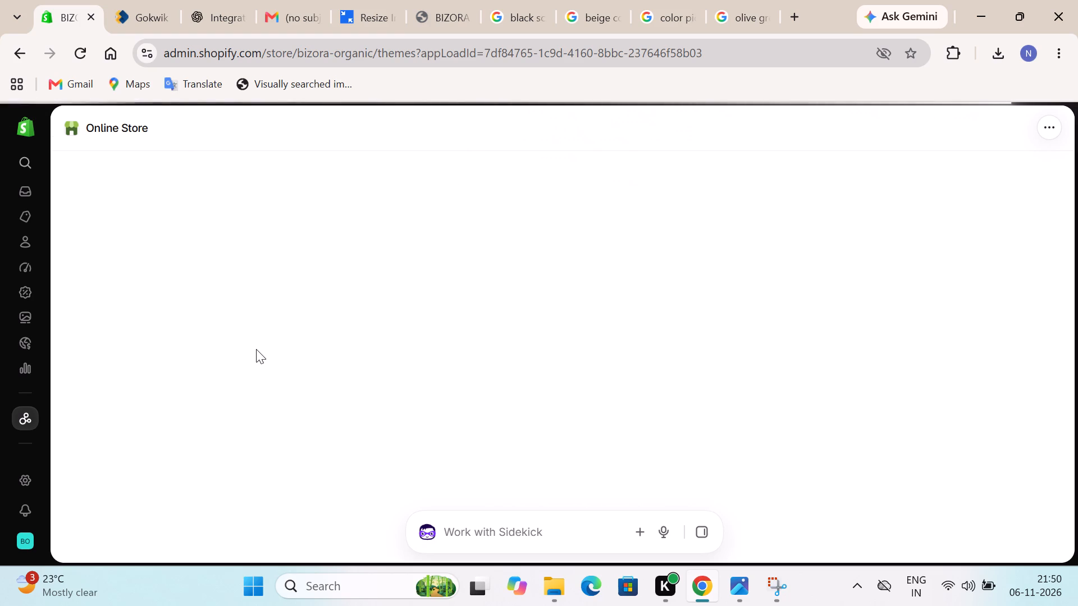
{"action": "scroll", "coordinate": [546, 472], "scroll_direction": "down", "scroll_amount": 1}
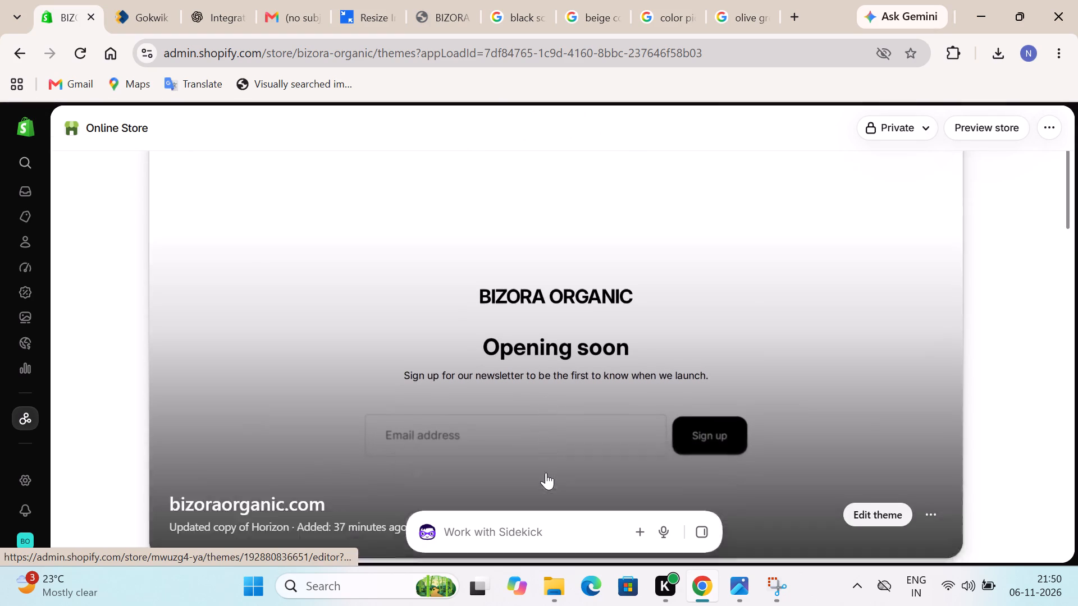
{"action": "scroll", "coordinate": [546, 472], "scroll_direction": "down", "scroll_amount": 3}
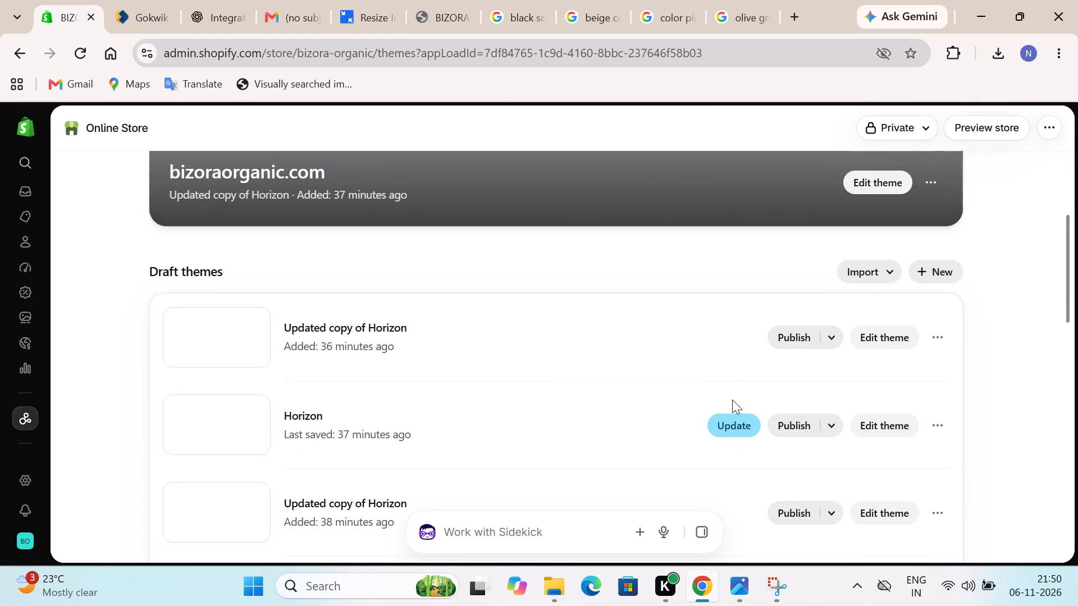
{"action": "scroll", "coordinate": [655, 383], "scroll_direction": "up", "scroll_amount": 2}
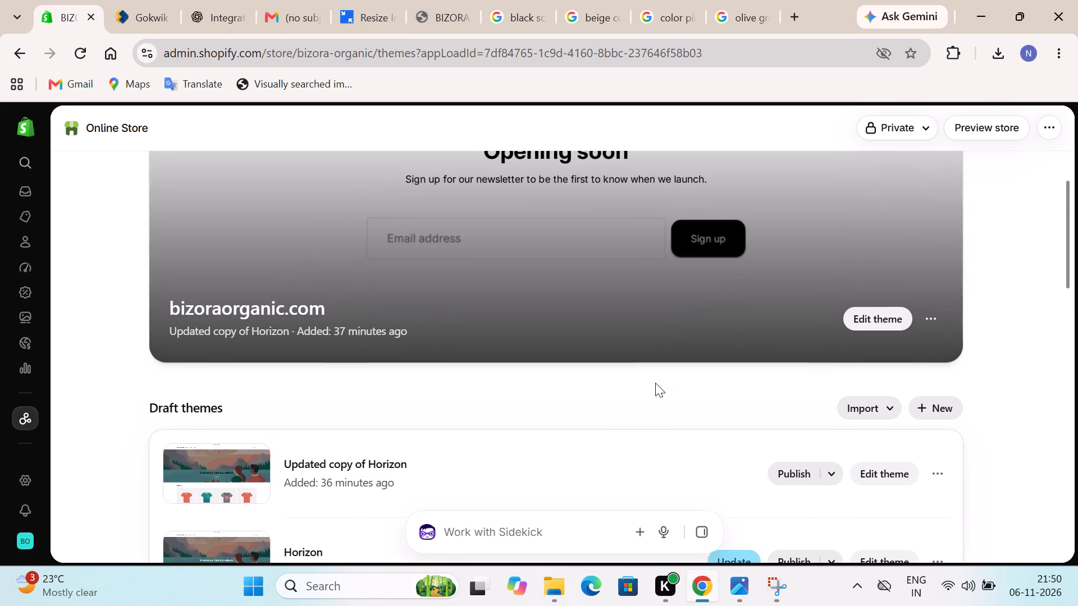
{"action": "scroll", "coordinate": [655, 383], "scroll_direction": "up", "scroll_amount": 4}
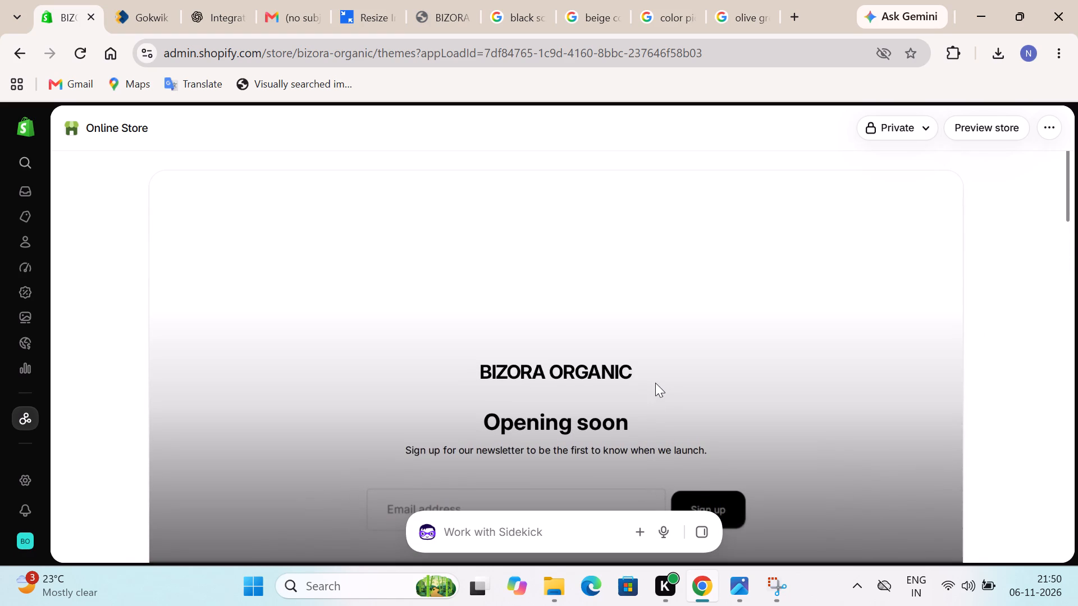
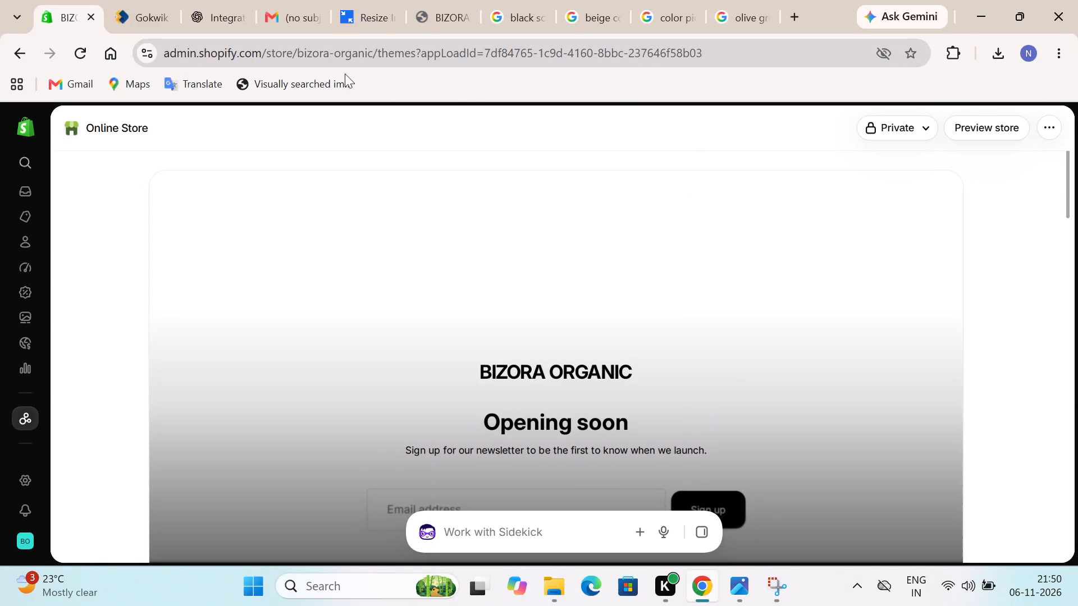
Switch to the GoKwik dashboard, open the plan upgrade for premium login form options, view the KwikPass Premium subscription page, and go back.
{"action": "left_click", "coordinate": [141, 0]}
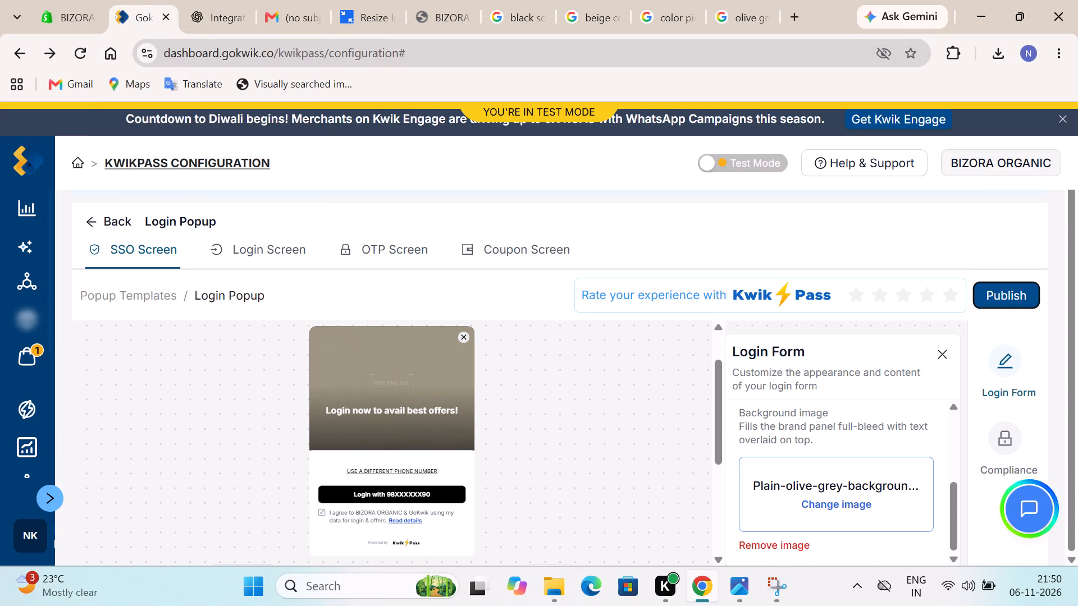
{"action": "scroll", "coordinate": [807, 405], "scroll_direction": "up", "scroll_amount": 3}
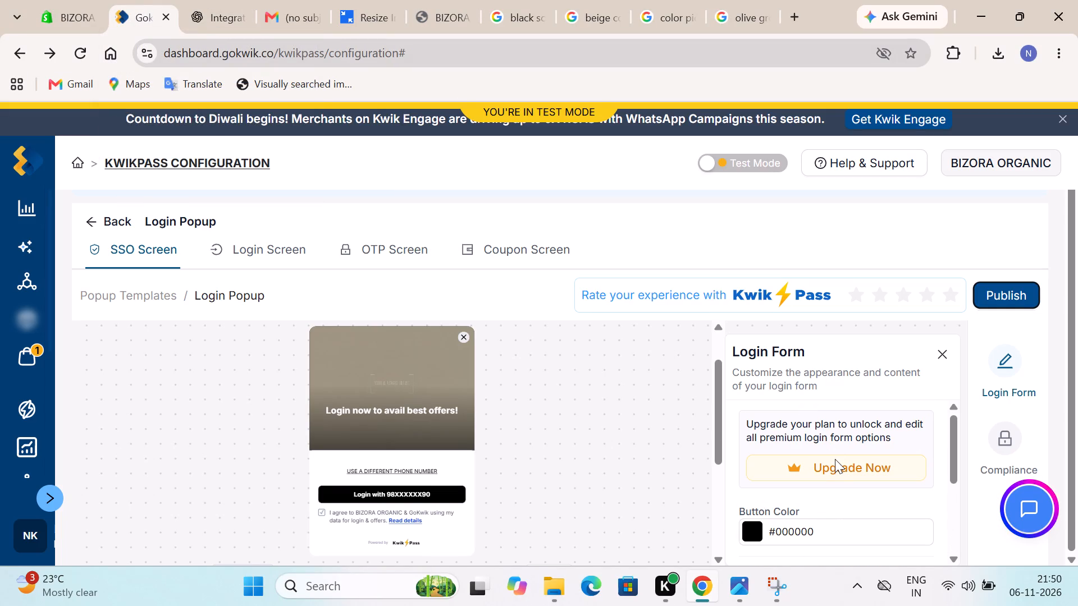
{"action": "triple_click", "coordinate": [836, 462]}
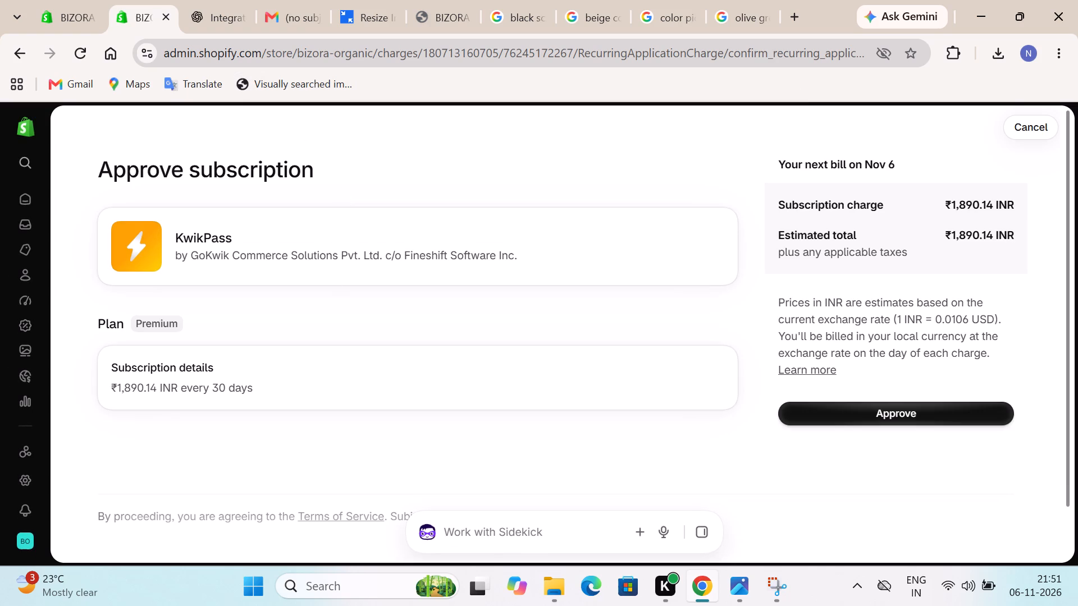
{"action": "left_click", "coordinate": [22, 56]}
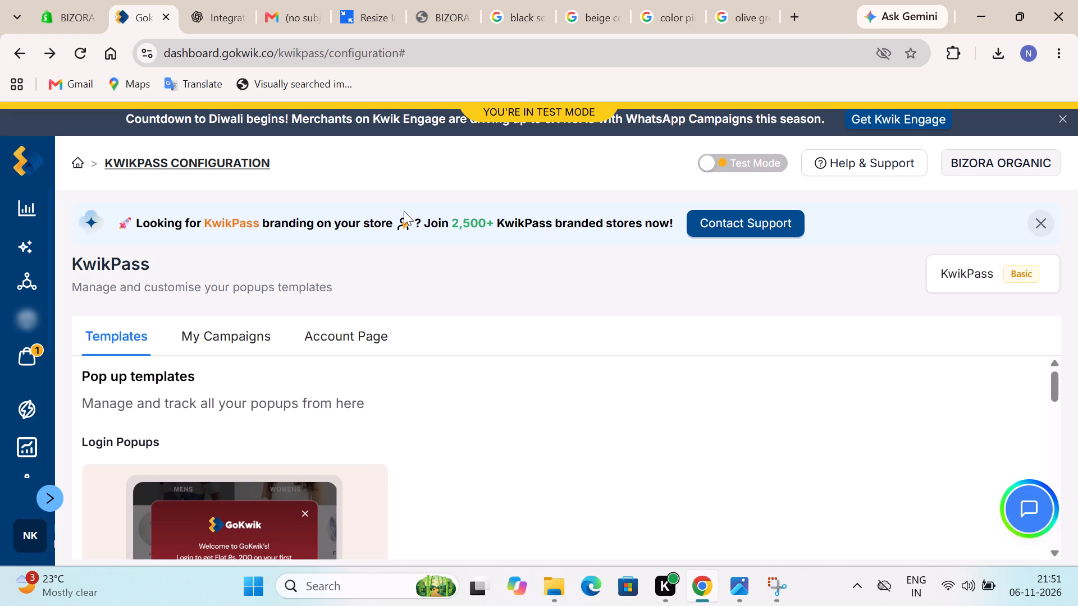
Examine the Login Popup entry and its status in the KwikPass pop up templates list.
{"action": "scroll", "coordinate": [444, 379], "scroll_direction": "down", "scroll_amount": 4}
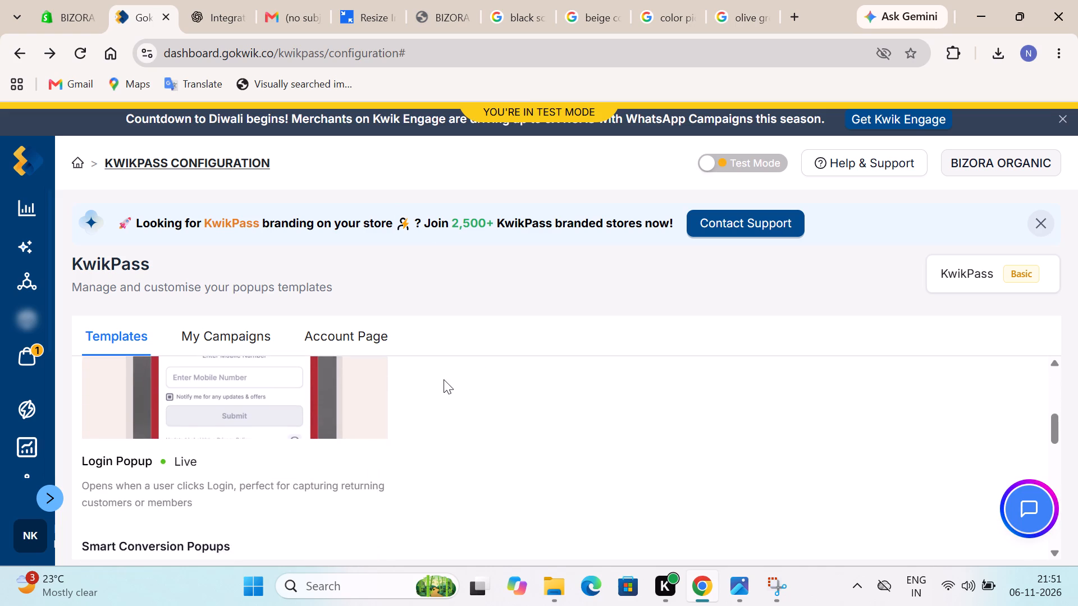
{"action": "scroll", "coordinate": [444, 379], "scroll_direction": "down", "scroll_amount": 1}
{"action": "scroll", "coordinate": [444, 379], "scroll_direction": "up", "scroll_amount": 1}
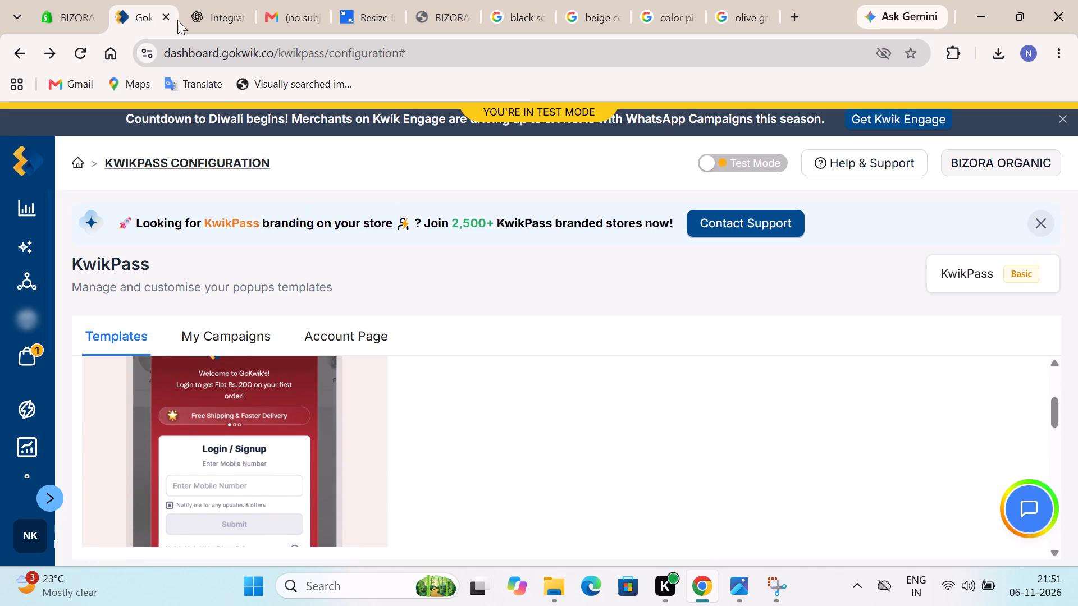
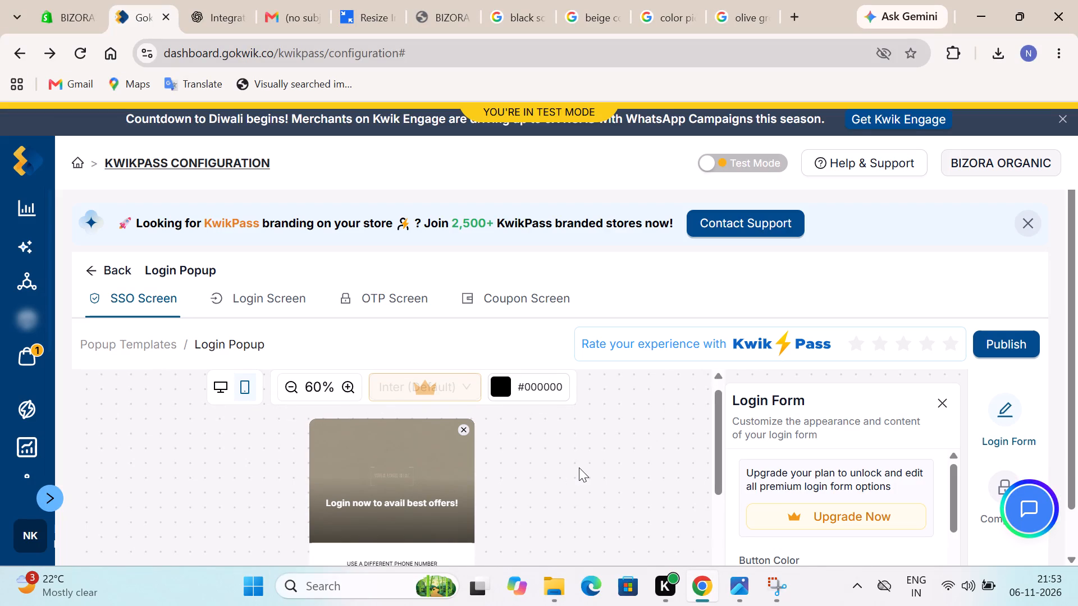
Examine the mobile Login Popup preview on the SSO Screen up close, including its background, logo placeholder area and login section.
{"action": "scroll", "coordinate": [579, 467], "scroll_direction": "left", "scroll_amount": 1}
{"action": "scroll", "coordinate": [579, 467], "scroll_direction": "down", "scroll_amount": 1}
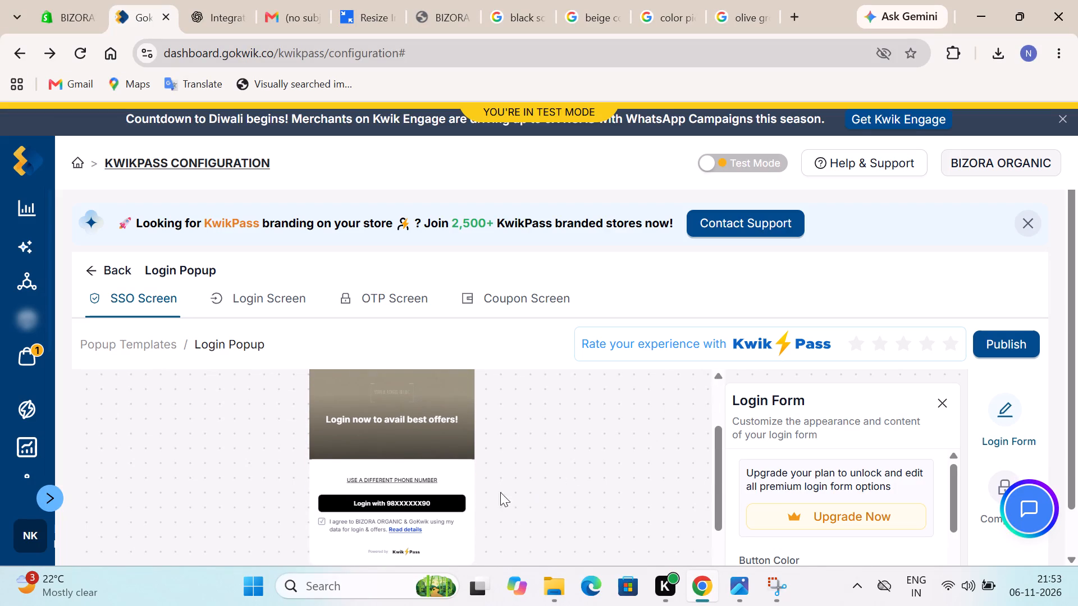
{"action": "scroll", "coordinate": [435, 451], "scroll_direction": "down", "scroll_amount": 1}
{"action": "double_click", "coordinate": [412, 444]}
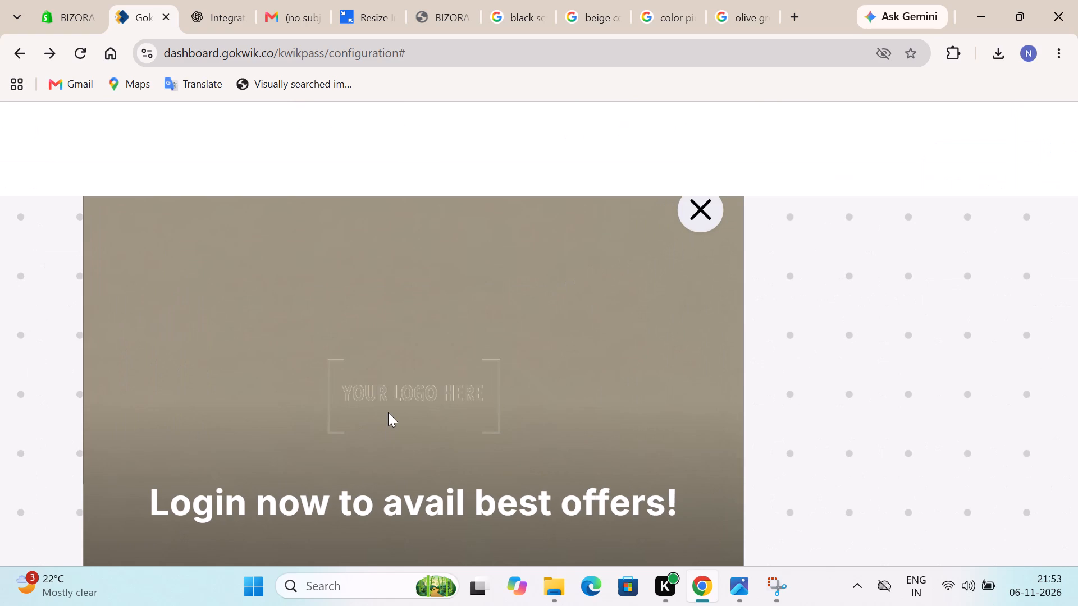
{"action": "scroll", "coordinate": [386, 404], "scroll_direction": "down", "scroll_amount": 1}
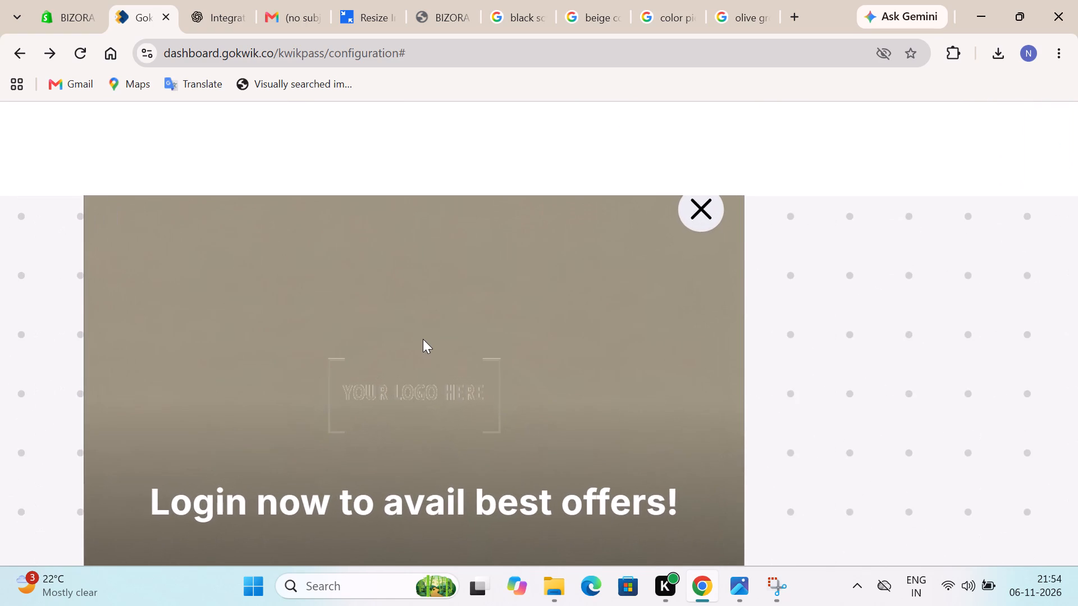
{"action": "scroll", "coordinate": [423, 339], "scroll_direction": "up", "scroll_amount": 1}
{"action": "left_click", "coordinate": [423, 339]}
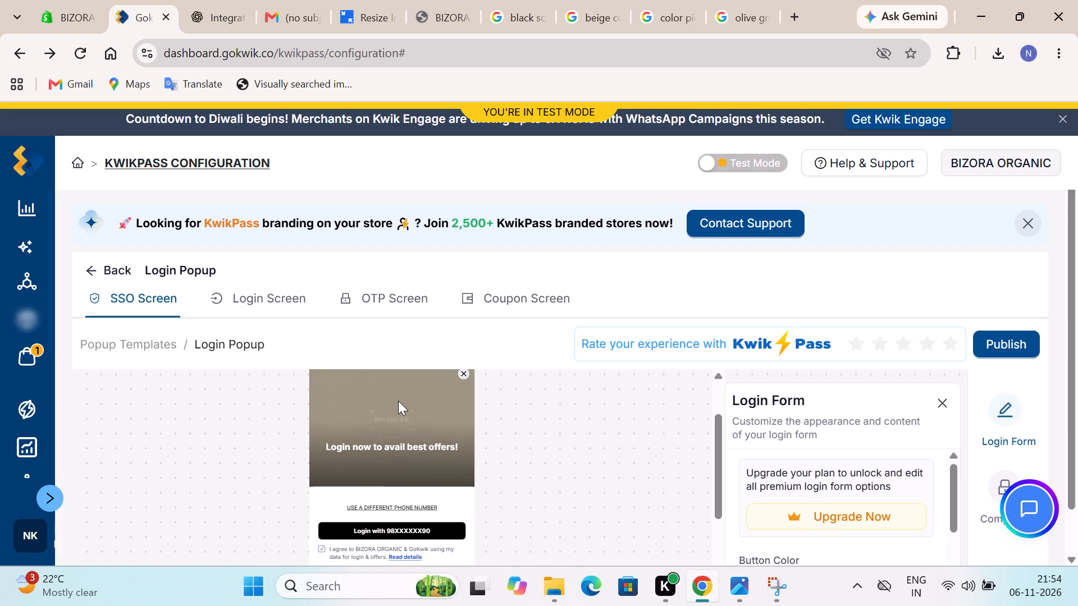
{"action": "scroll", "coordinate": [398, 401], "scroll_direction": "down", "scroll_amount": 2}
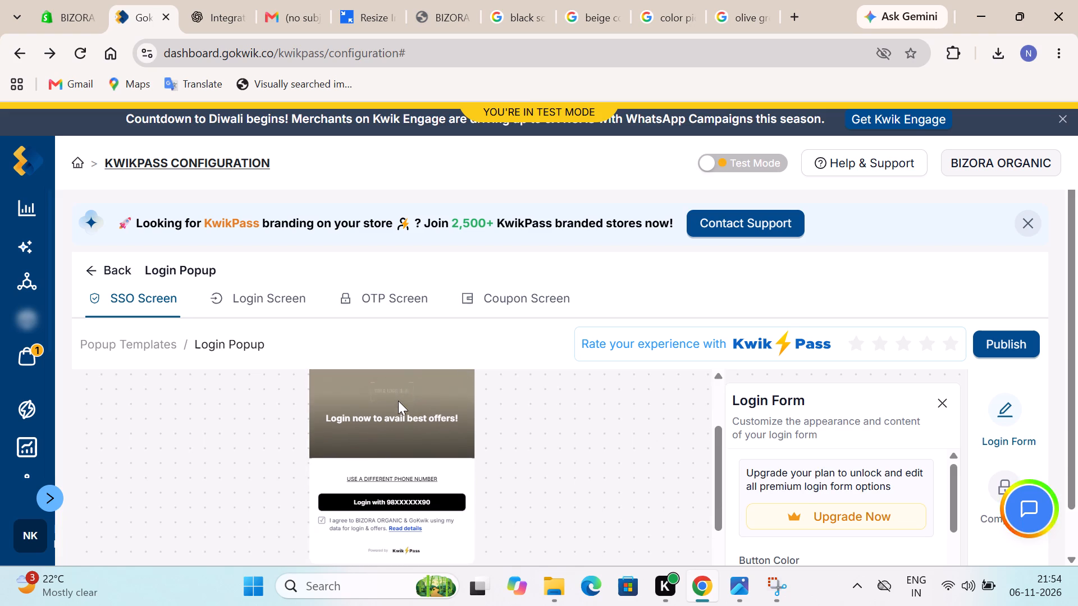
{"action": "scroll", "coordinate": [398, 401], "scroll_direction": "down", "scroll_amount": 2}
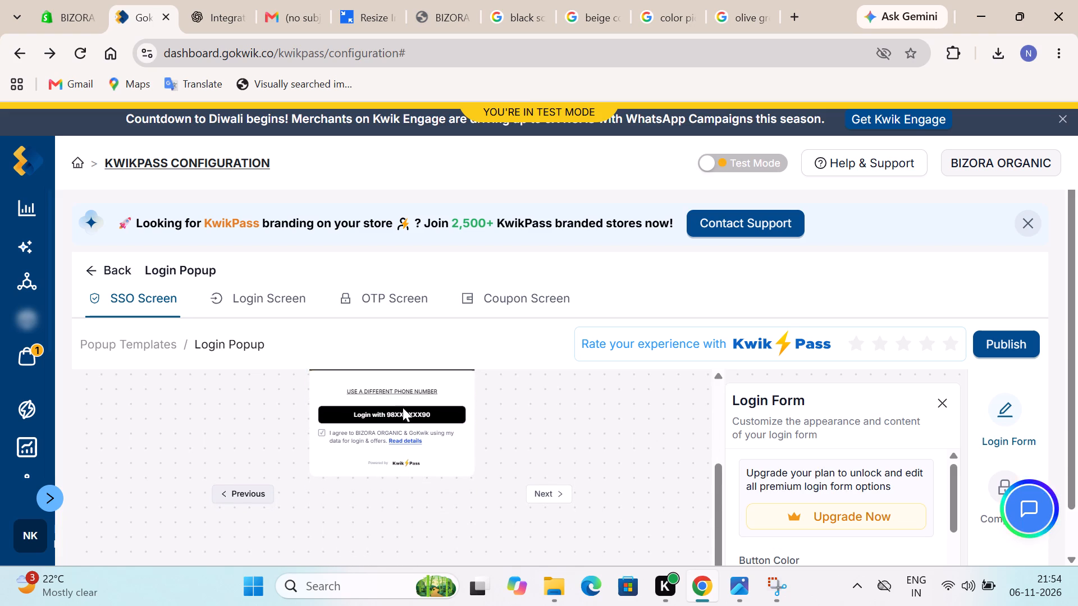
{"action": "scroll", "coordinate": [421, 431], "scroll_direction": "up", "scroll_amount": 1}
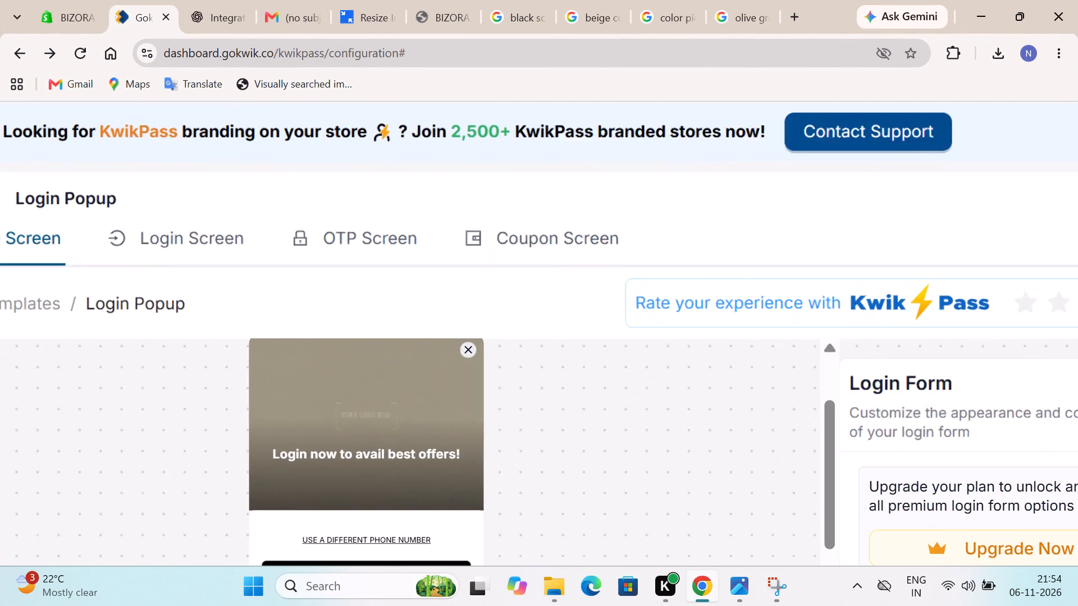
{"action": "scroll", "coordinate": [373, 464], "scroll_direction": "down", "scroll_amount": 1}
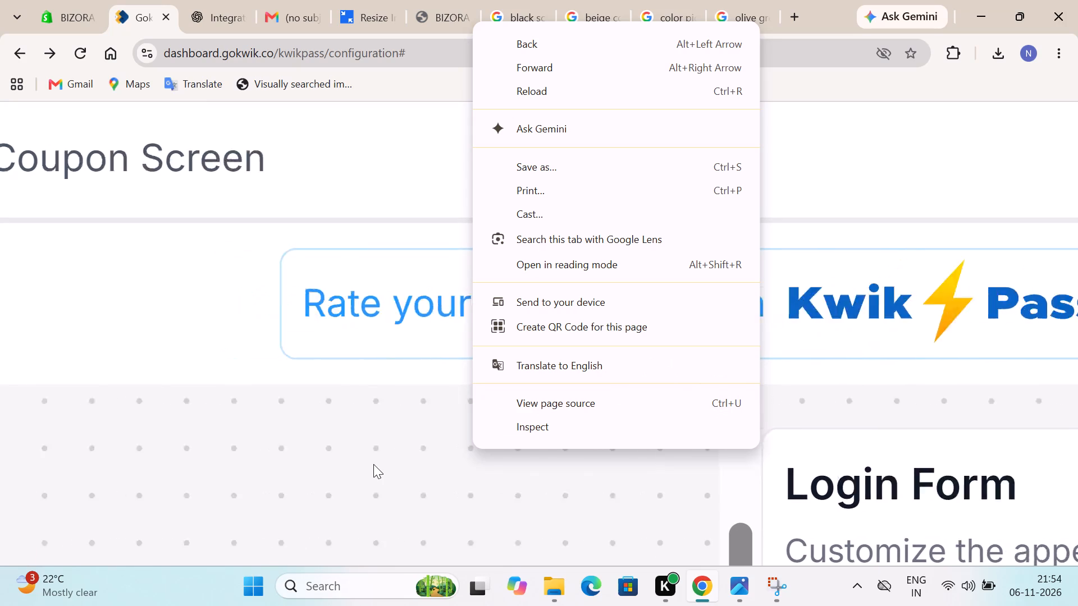
{"action": "scroll", "coordinate": [373, 464], "scroll_direction": "down", "scroll_amount": 1}
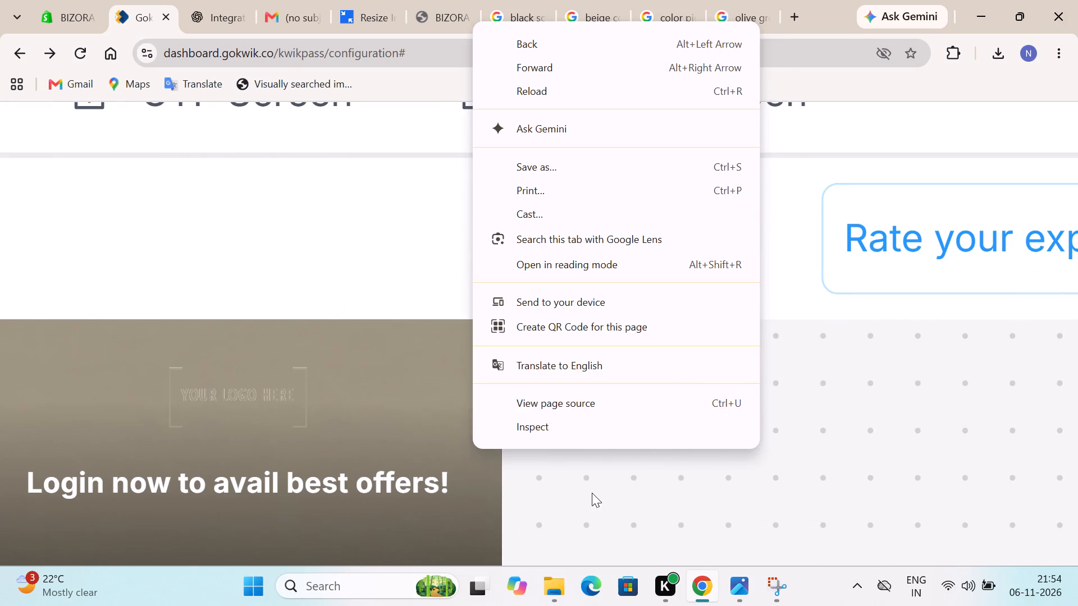
{"action": "left_click", "coordinate": [592, 493]}
{"action": "scroll", "coordinate": [267, 447], "scroll_direction": "right", "scroll_amount": 4}
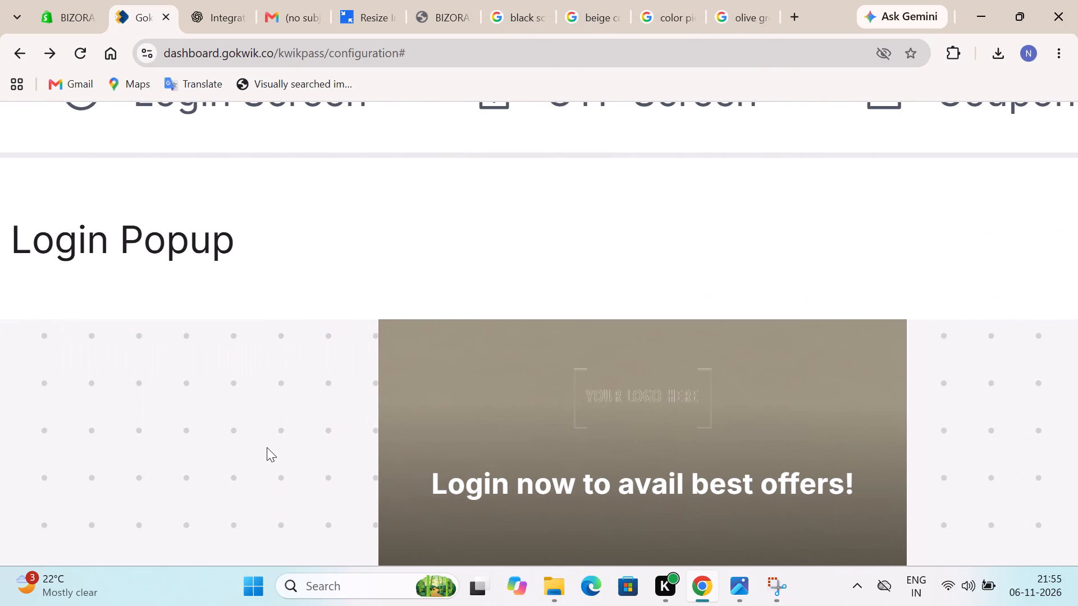
Close the Snipping Tool window holding the "YOUR LOGO HERE" capture and return to the GoKwik dashboard.
{"action": "left_click", "coordinate": [395, 167]}
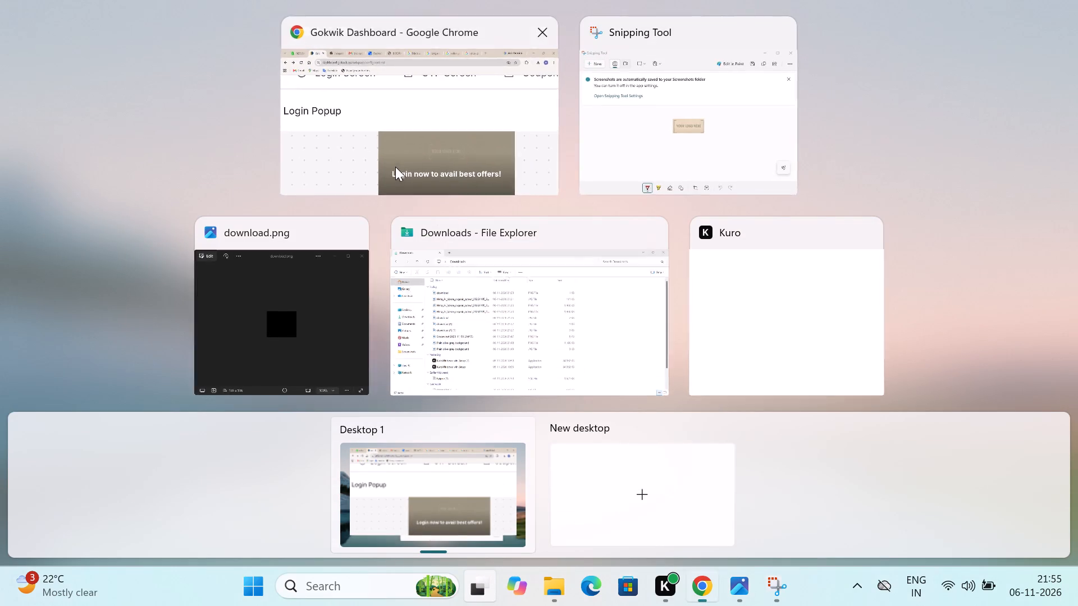
{"action": "left_click", "coordinate": [395, 167]}
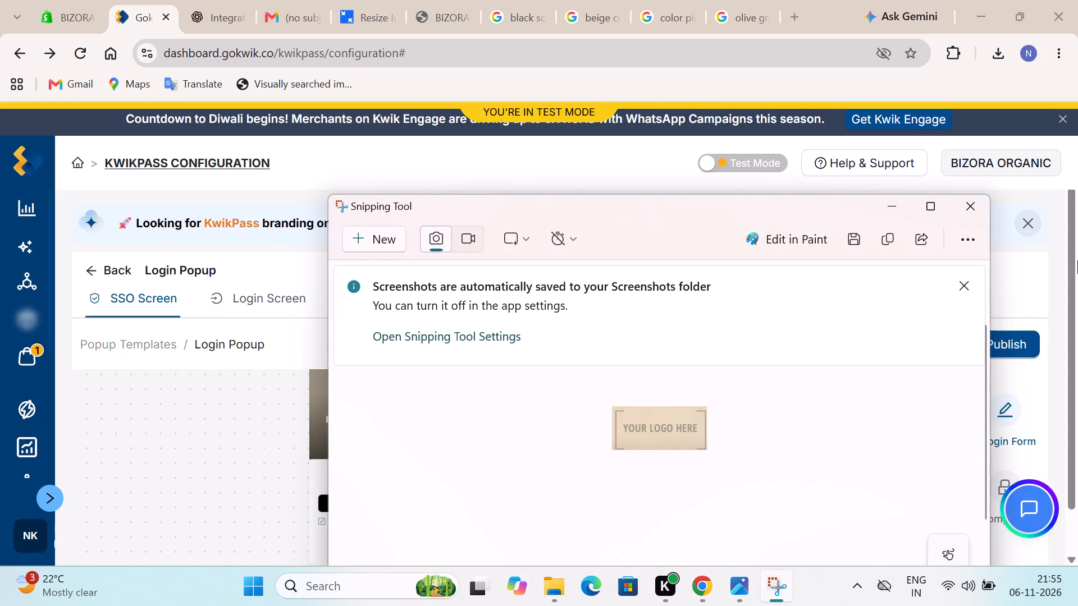
{"action": "left_click", "coordinate": [980, 210]}
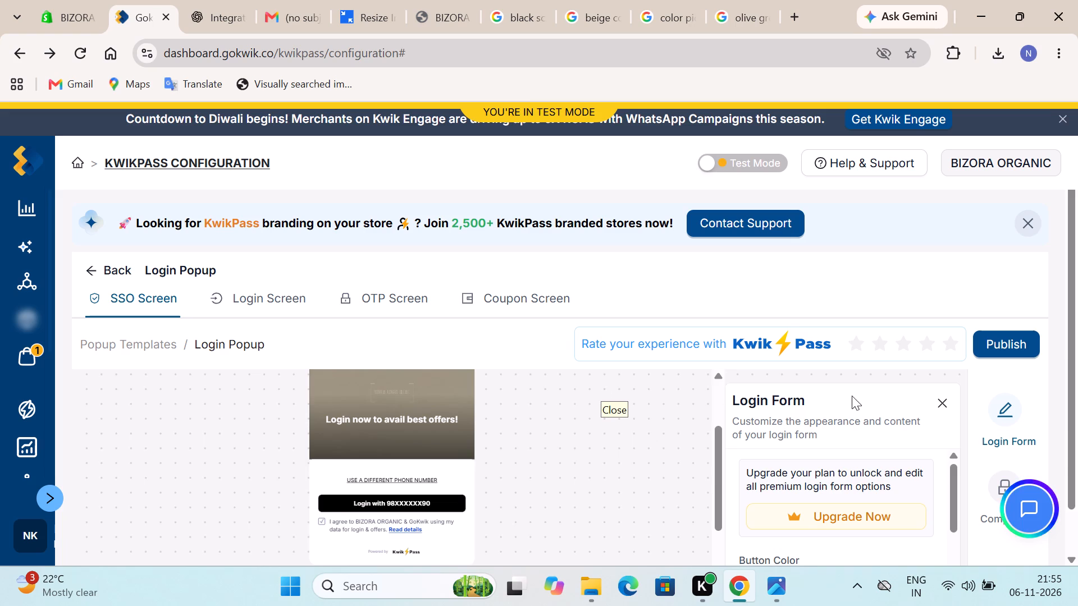
Review the Login Form's customization options, including the button color and background image settings.
{"action": "scroll", "coordinate": [814, 433], "scroll_direction": "down", "scroll_amount": 5}
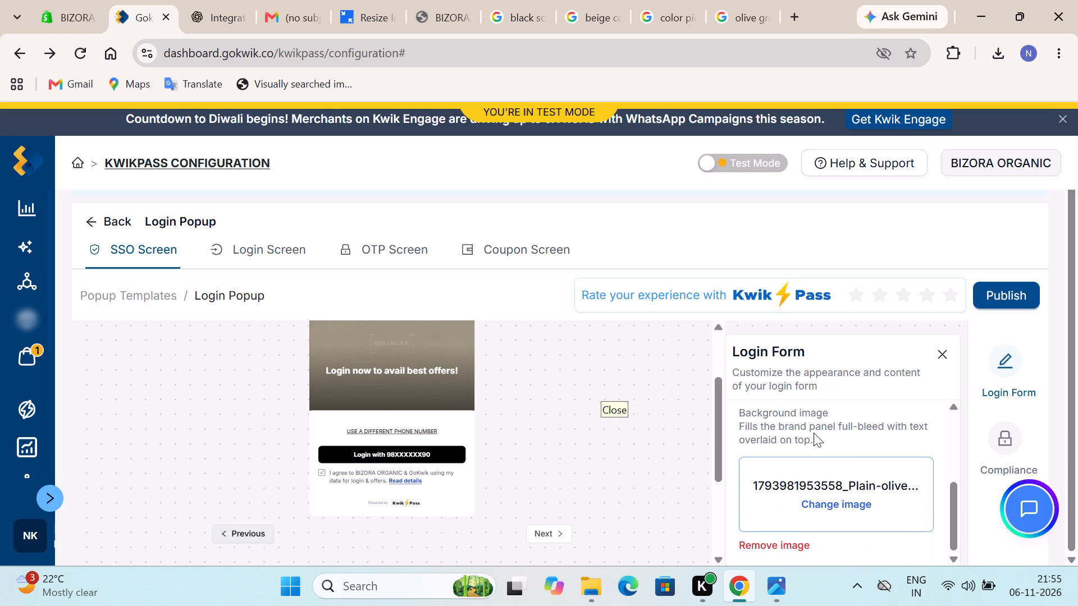
{"action": "scroll", "coordinate": [814, 433], "scroll_direction": "up", "scroll_amount": 2}
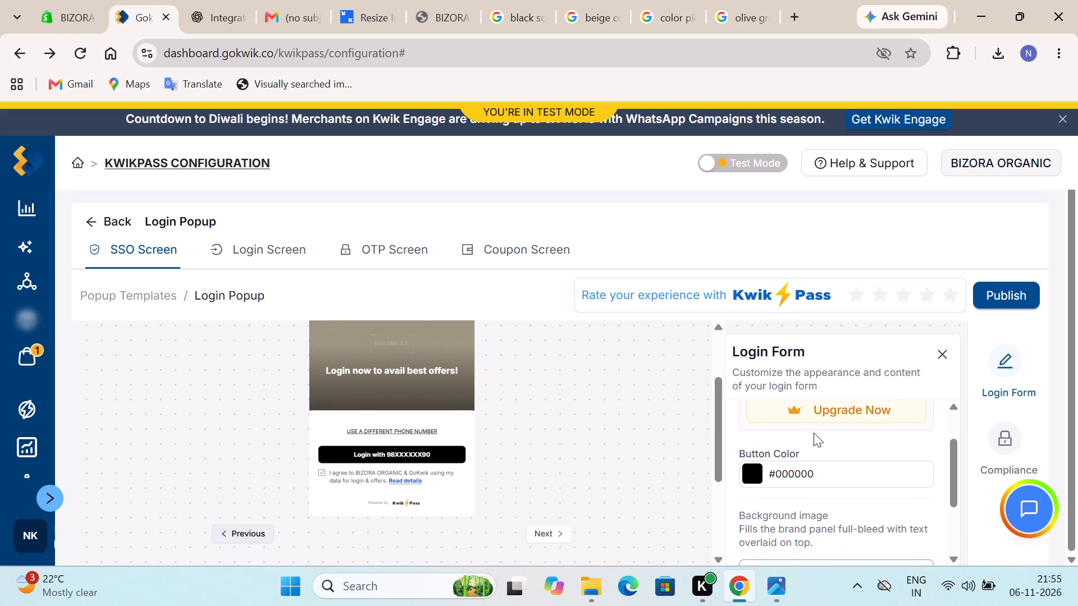
{"action": "scroll", "coordinate": [814, 433], "scroll_direction": "up", "scroll_amount": 2}
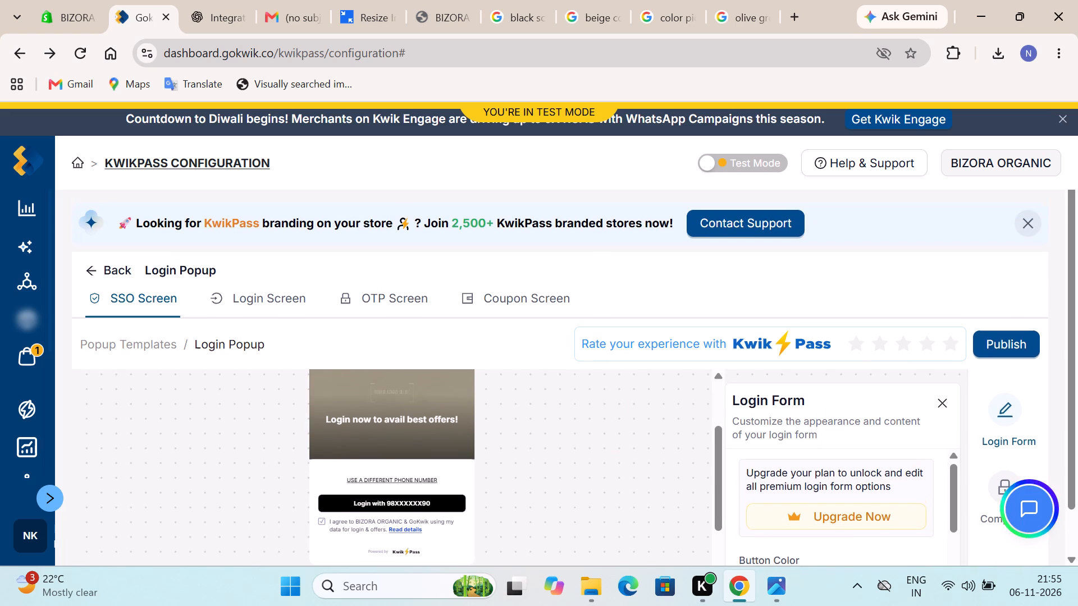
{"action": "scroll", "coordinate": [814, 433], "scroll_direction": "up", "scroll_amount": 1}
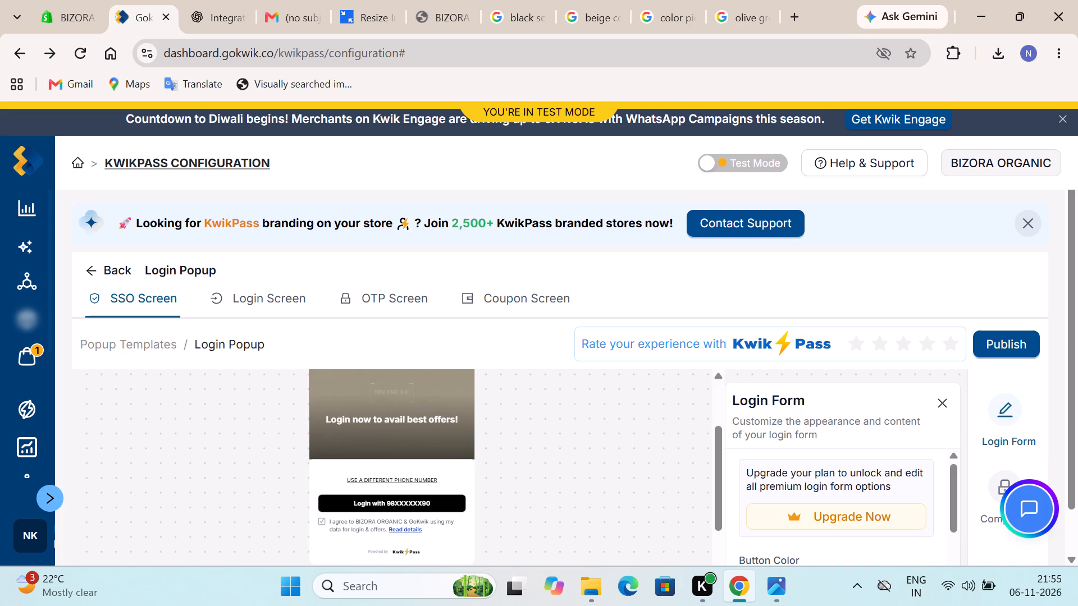
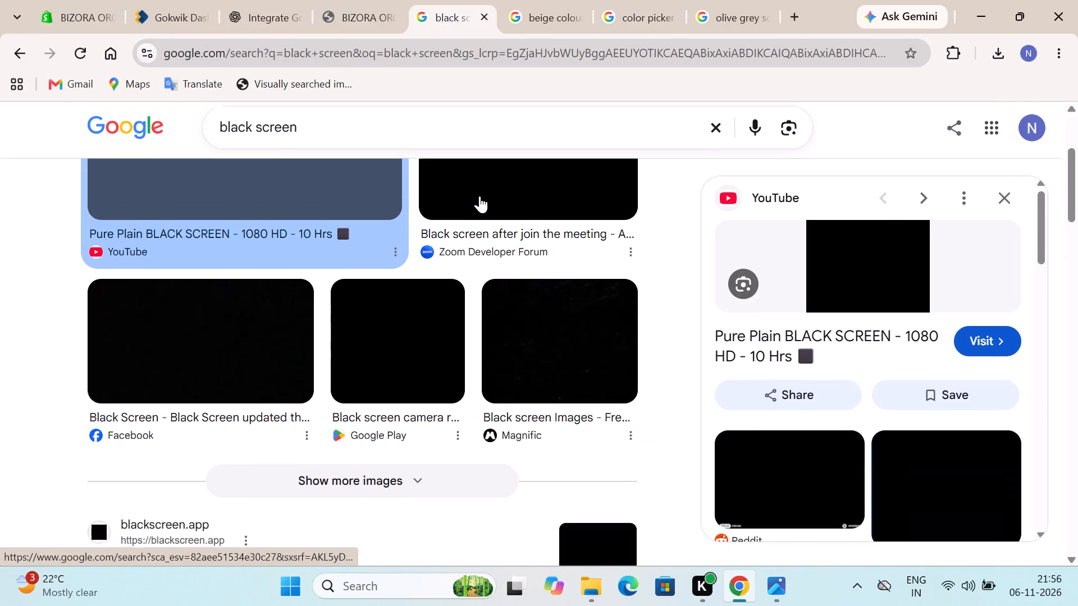
Close the preview of the plain black screen YouTube image in the "black screen" search results.
{"action": "scroll", "coordinate": [479, 196], "scroll_direction": "down", "scroll_amount": 1}
{"action": "scroll", "coordinate": [479, 196], "scroll_direction": "up", "scroll_amount": 6}
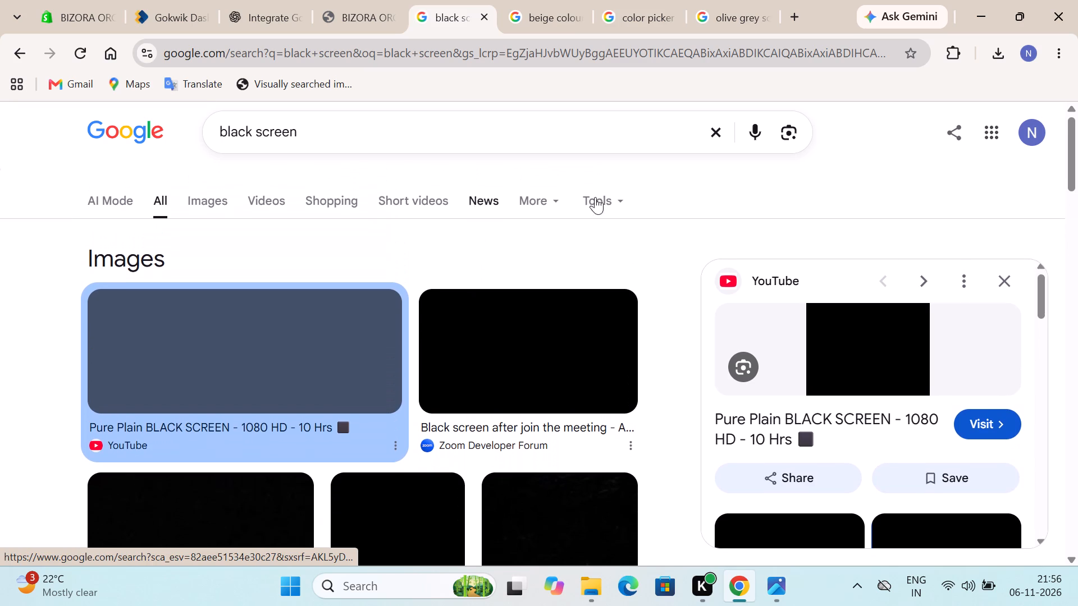
{"action": "left_click", "coordinate": [1013, 272]}
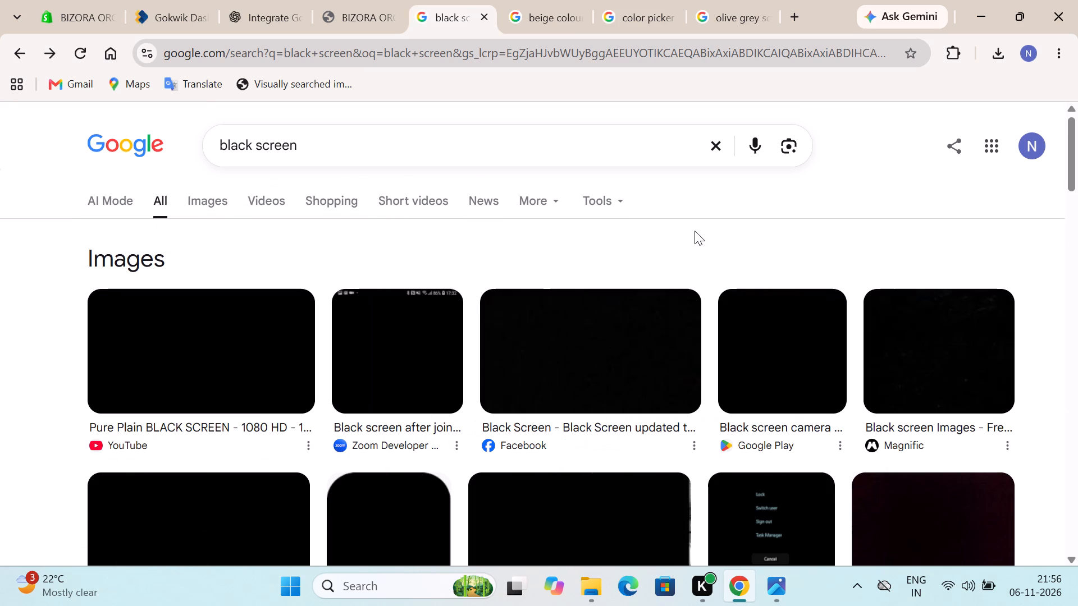
{"action": "left_click_drag", "start_coordinate": [177, 253], "coordinate": [124, 254]}
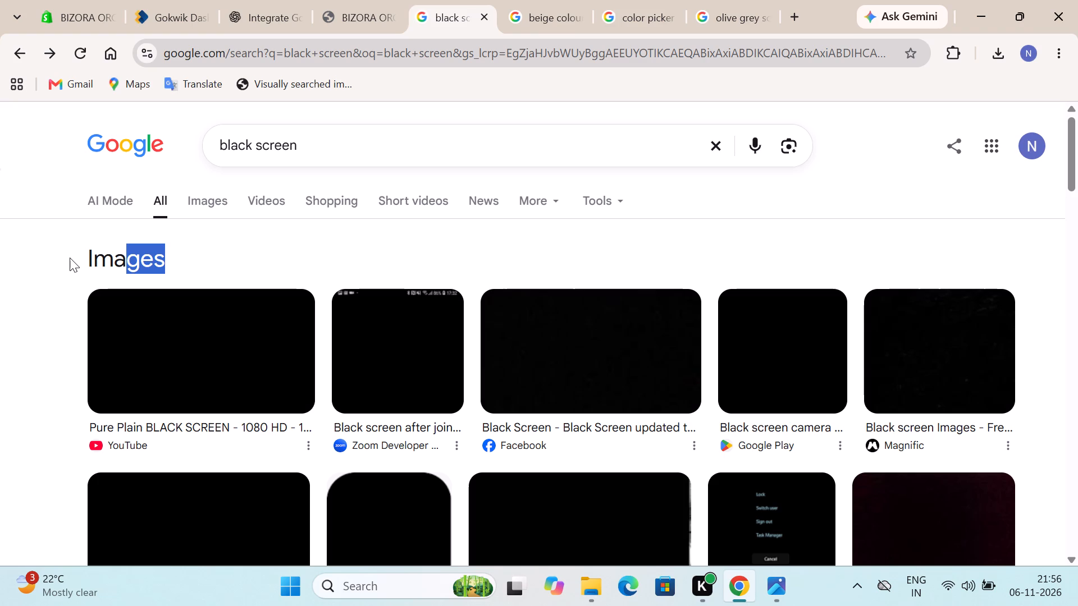
Close the leftover Google search tabs for black screen, beige colour screen and color picker.
{"action": "scroll", "coordinate": [70, 258], "scroll_direction": "right", "scroll_amount": 1}
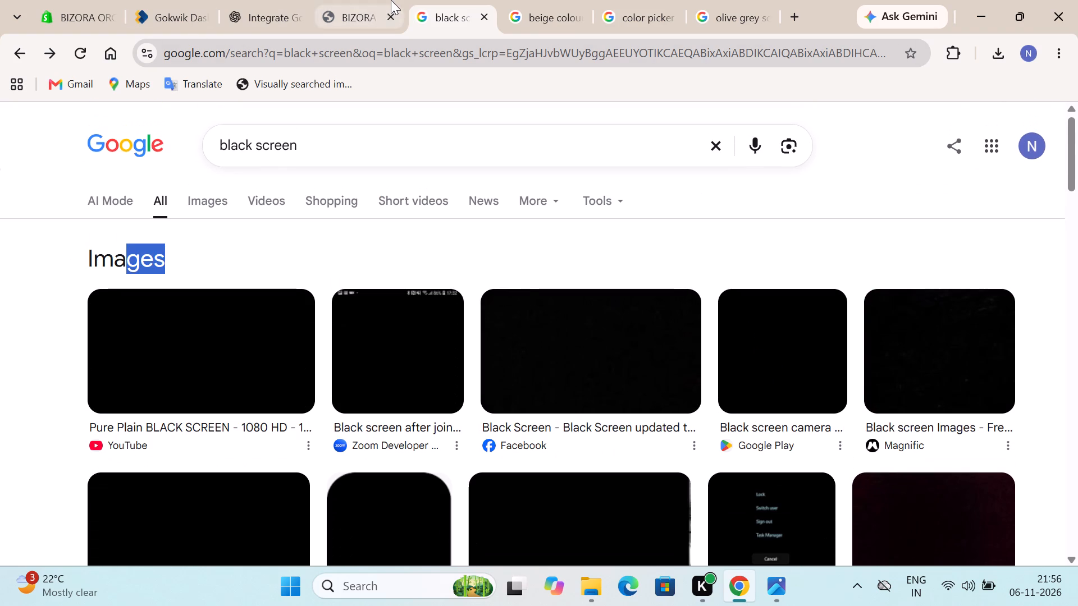
{"action": "left_click", "coordinate": [483, 16]}
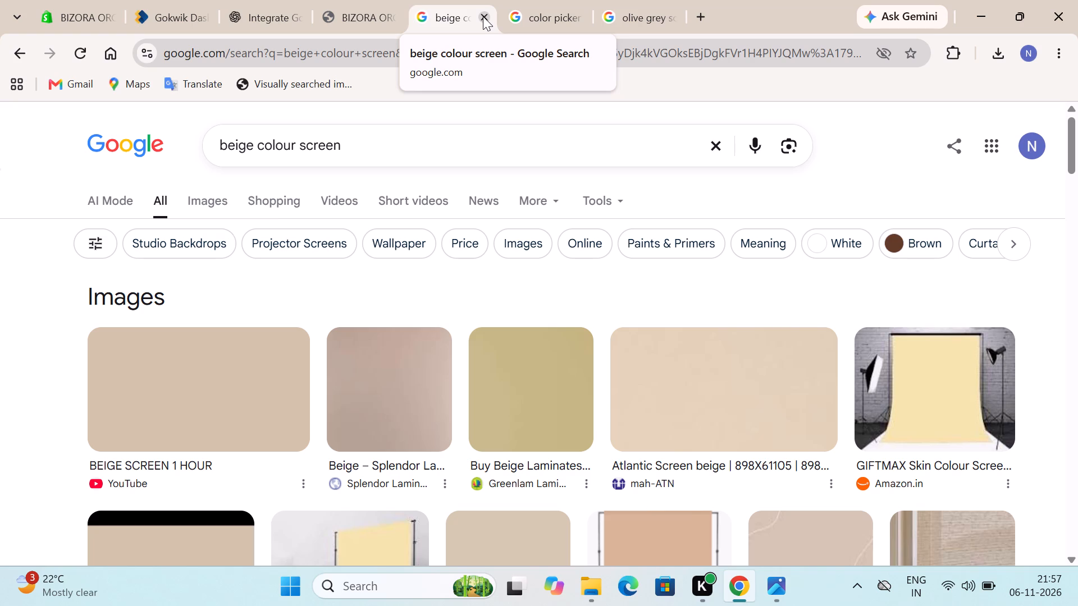
{"action": "left_click", "coordinate": [483, 16]}
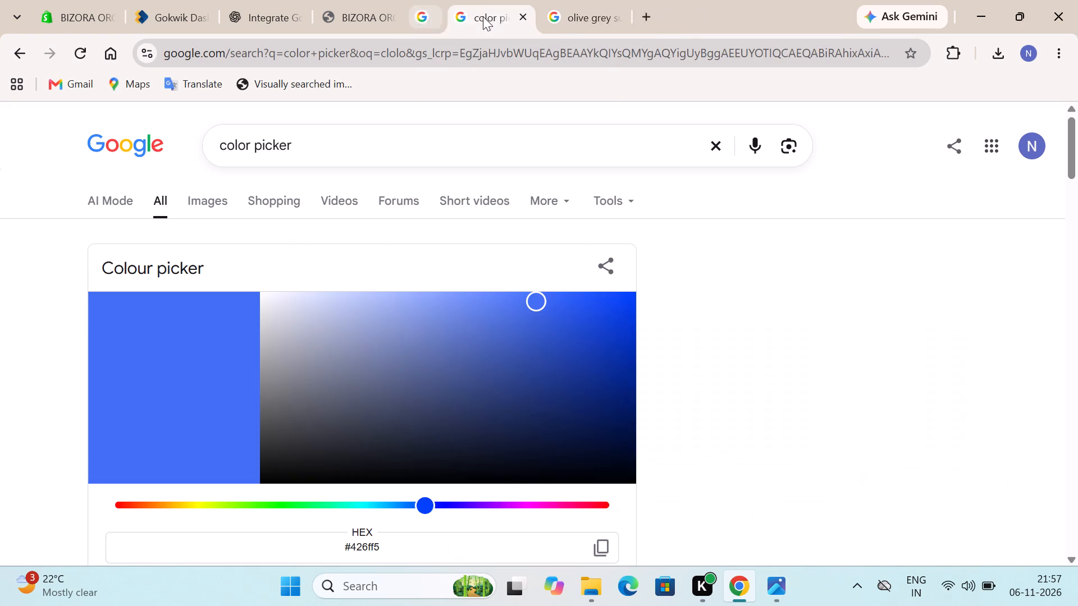
{"action": "left_click", "coordinate": [483, 16]}
{"action": "left_click", "coordinate": [483, 17]}
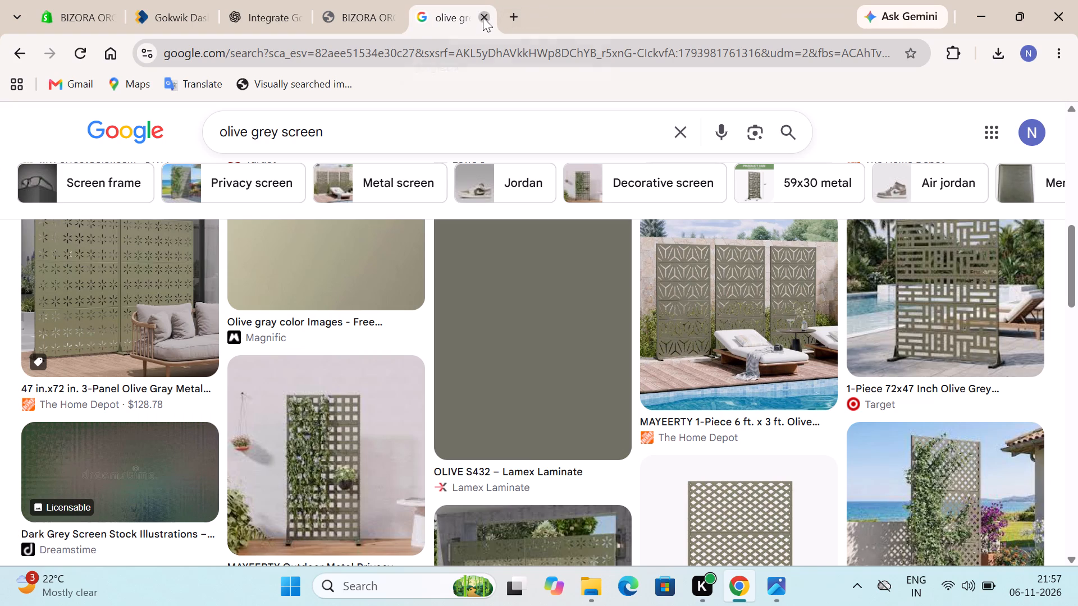